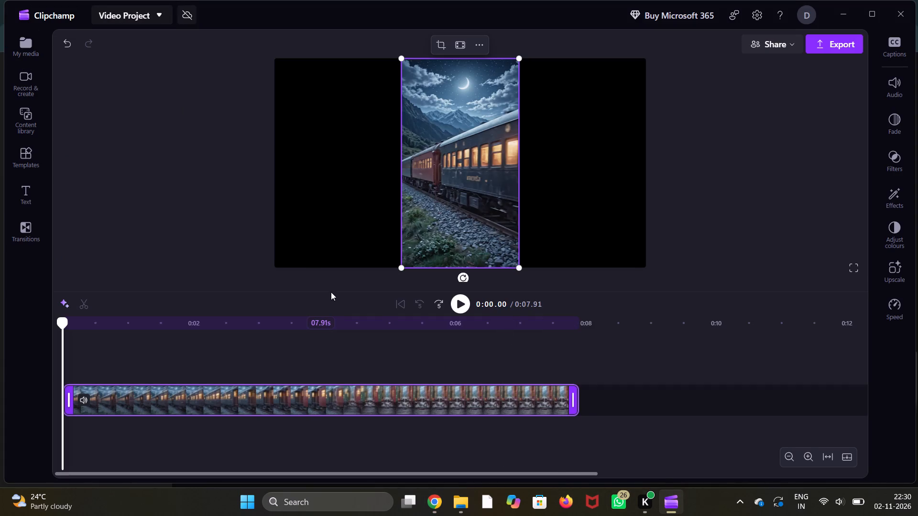
double_click(715, 401)
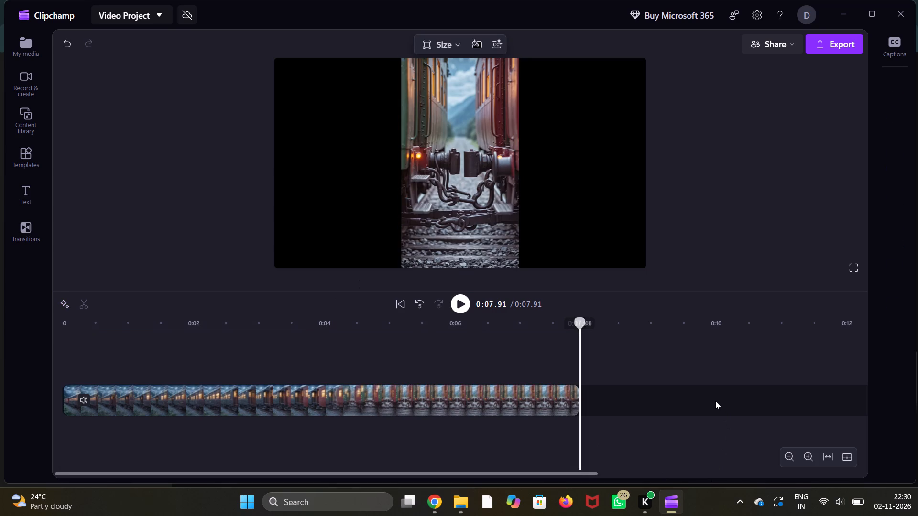
click(710, 398)
click(449, 46)
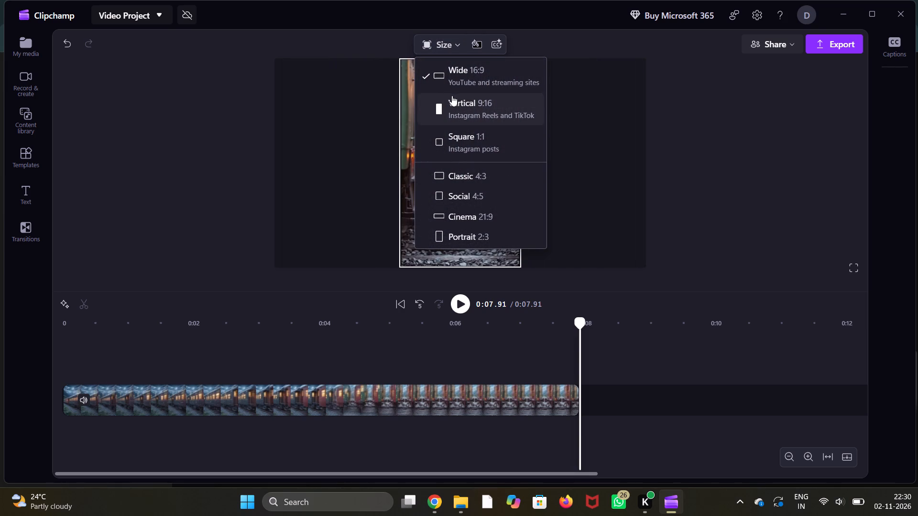
click(452, 113)
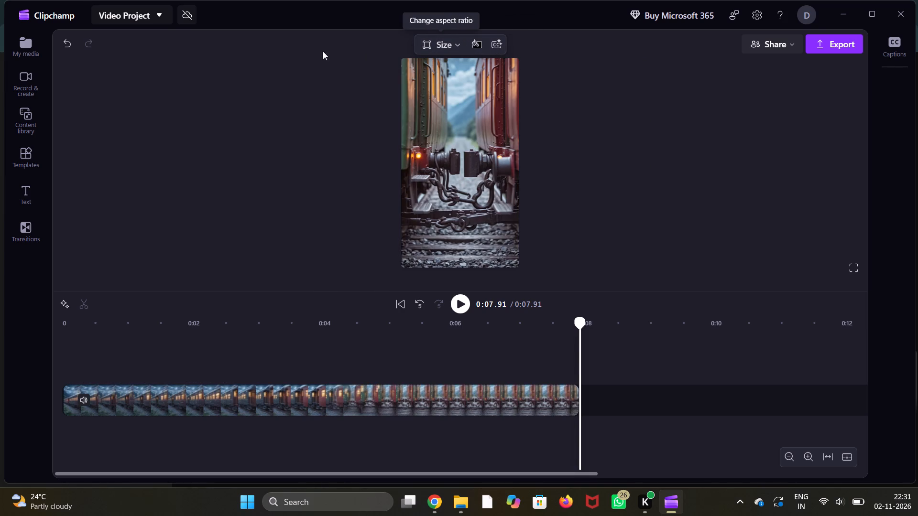
Import the four remaining MP4 clips, from node insertion to node structure, from Downloads into the project's media.
click(27, 44)
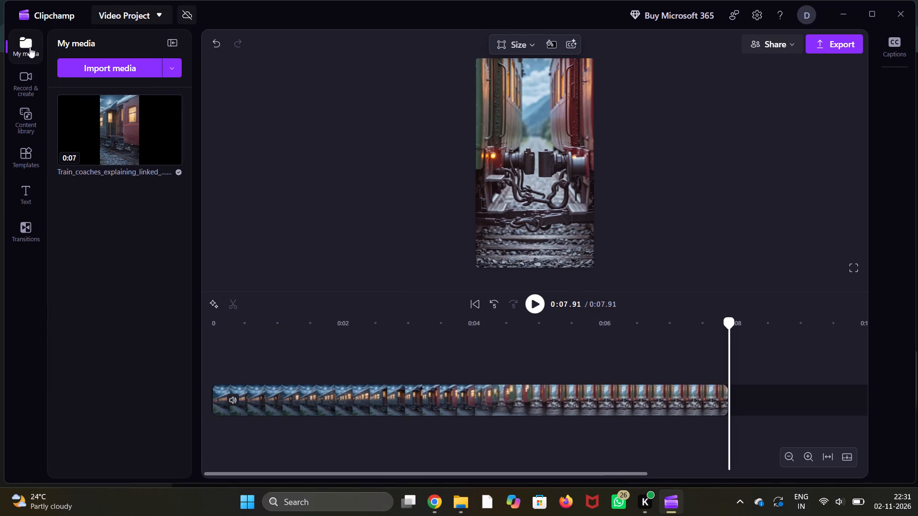
click(166, 67)
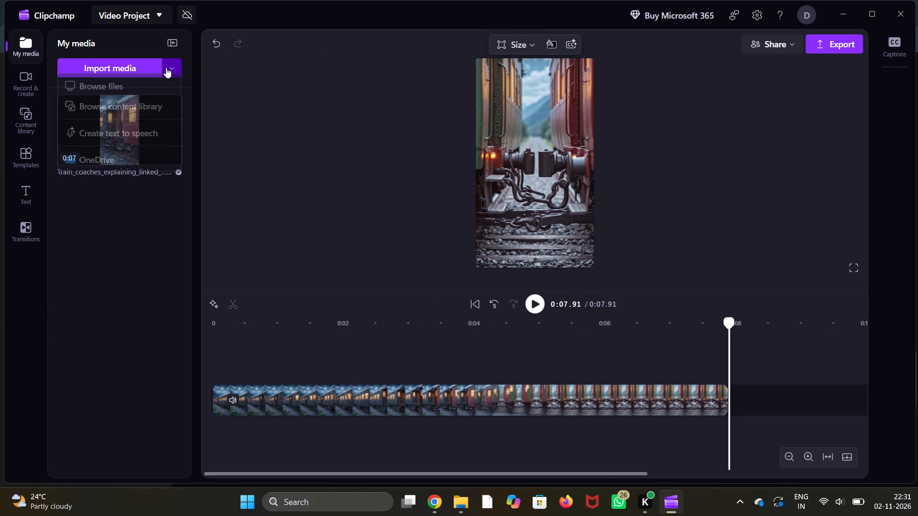
click(132, 70)
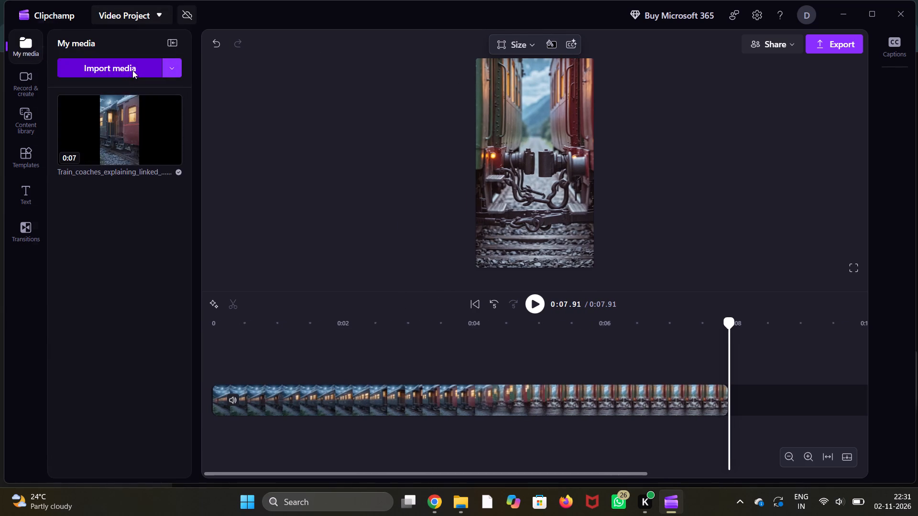
click(132, 70)
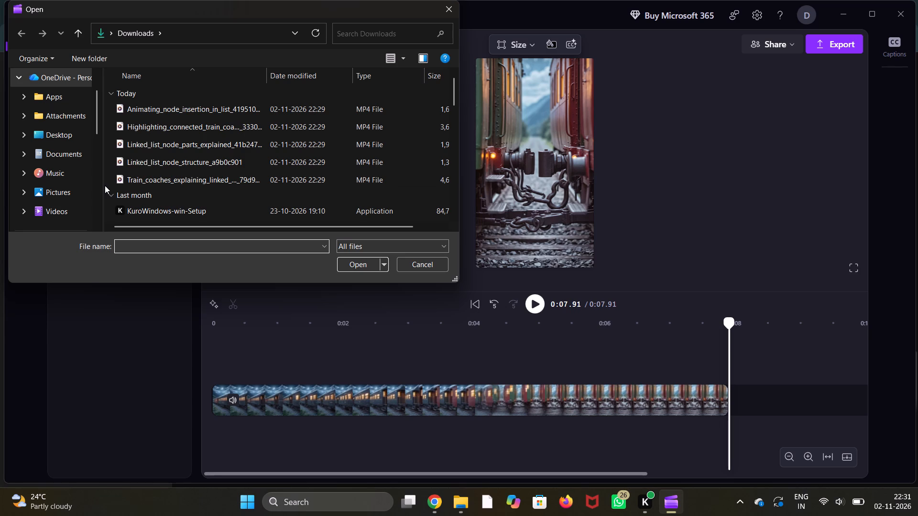
drag(110, 166, 112, 154)
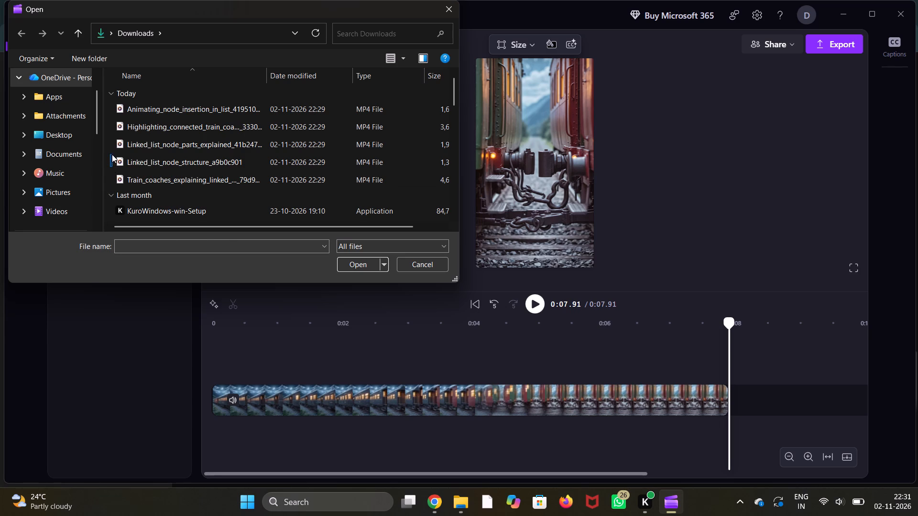
drag(112, 154, 140, 102)
click(346, 262)
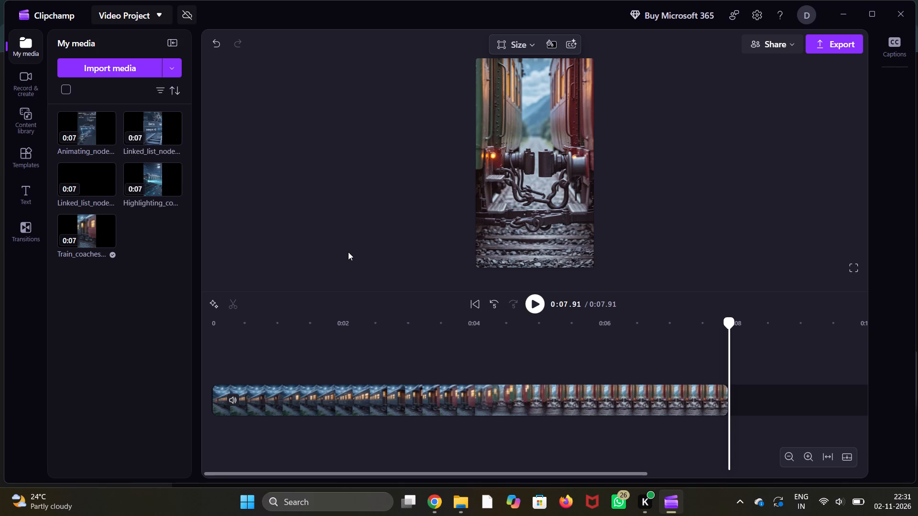
Check the clip order in the Downloads folder and place the Highlighting_connected_train clip directly after the Train_coaches clip on the Clipchamp timeline.
scroll(139, 241, up, 2)
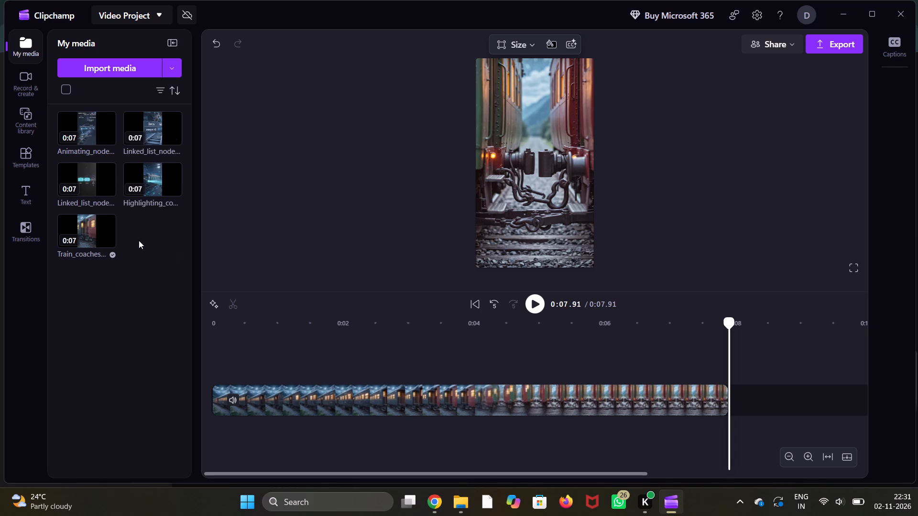
scroll(139, 240, up, 1)
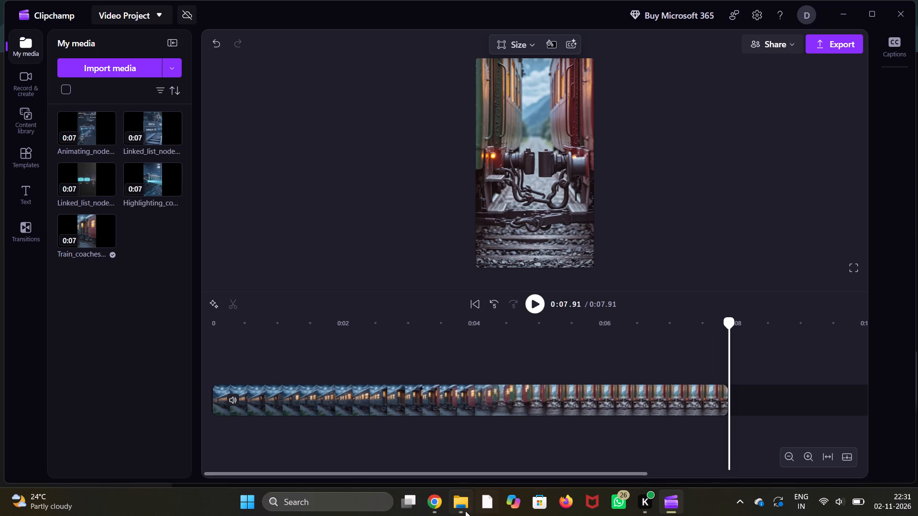
click(459, 509)
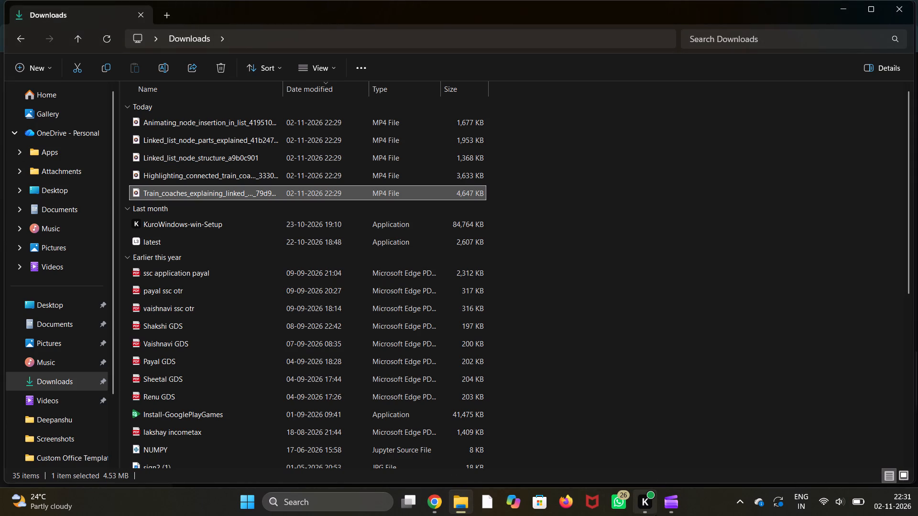
click(663, 498)
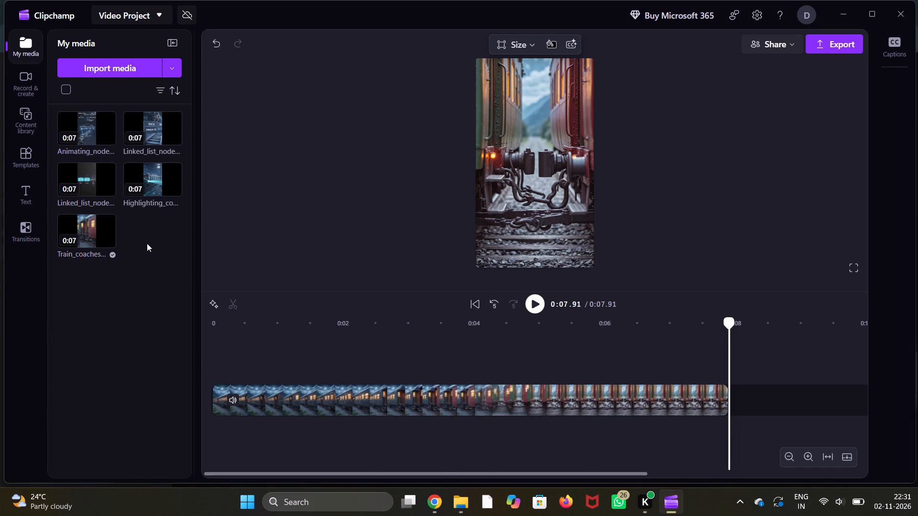
drag(146, 190, 716, 369)
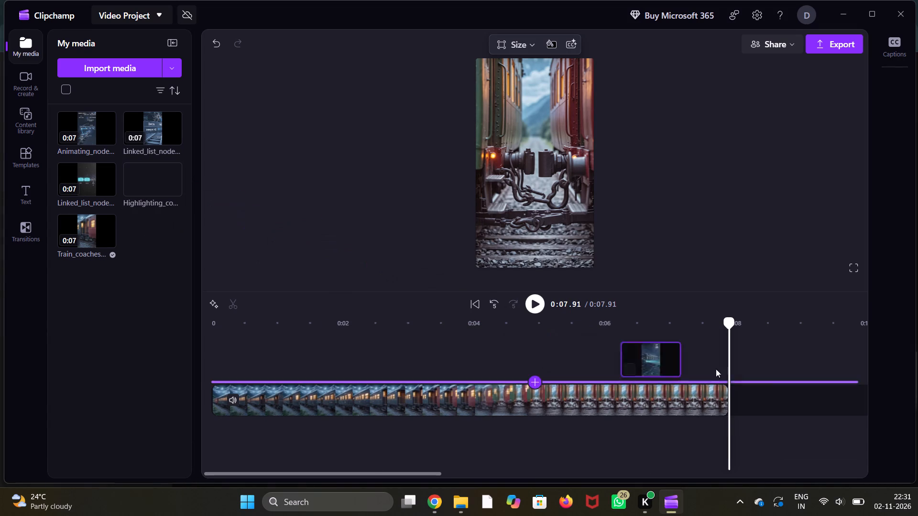
drag(716, 369, 746, 398)
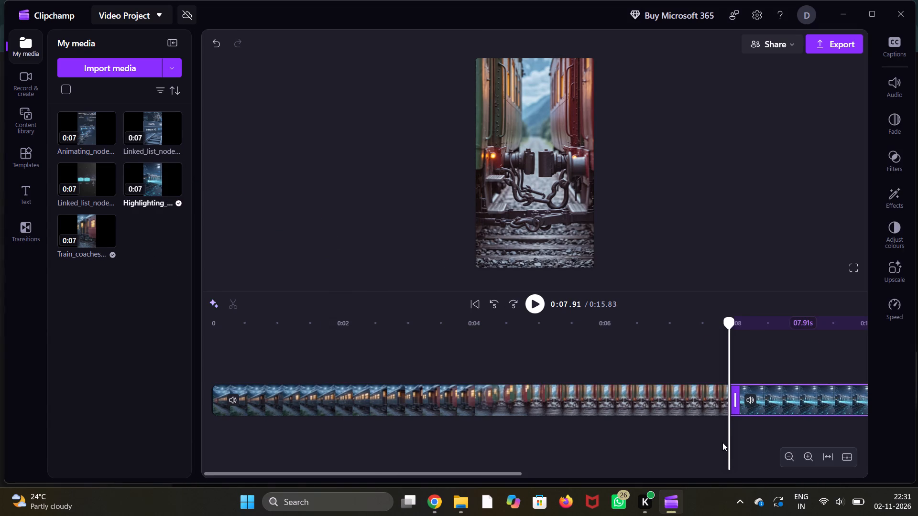
Check the next clip in the Downloads folder and append the Linked_list_node_structure clip after the Highlighting_connected_train clip on the Clipchamp timeline.
drag(729, 446, 914, 446)
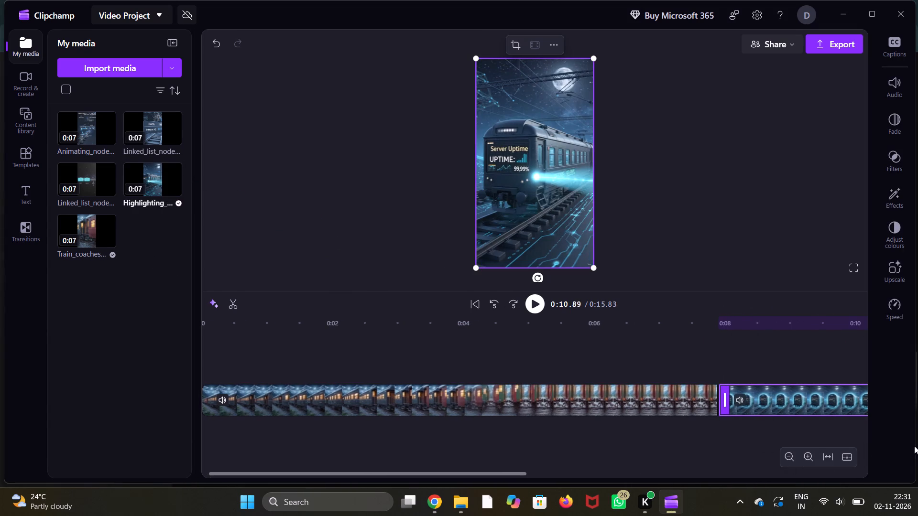
drag(914, 446, 911, 443)
drag(514, 474, 754, 476)
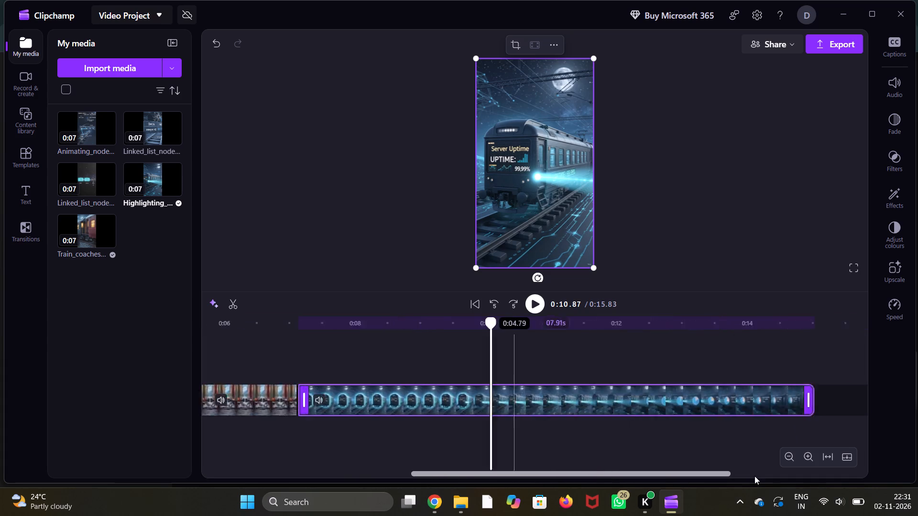
drag(754, 476, 882, 477)
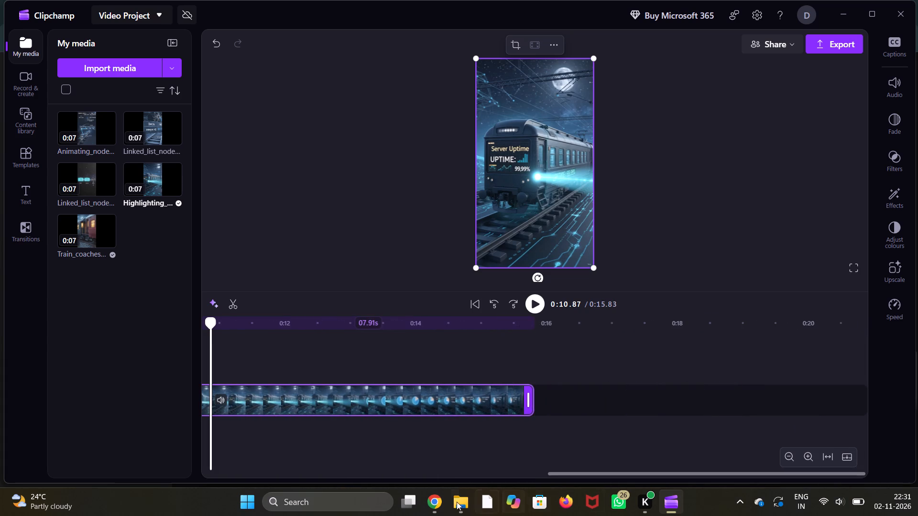
click(448, 503)
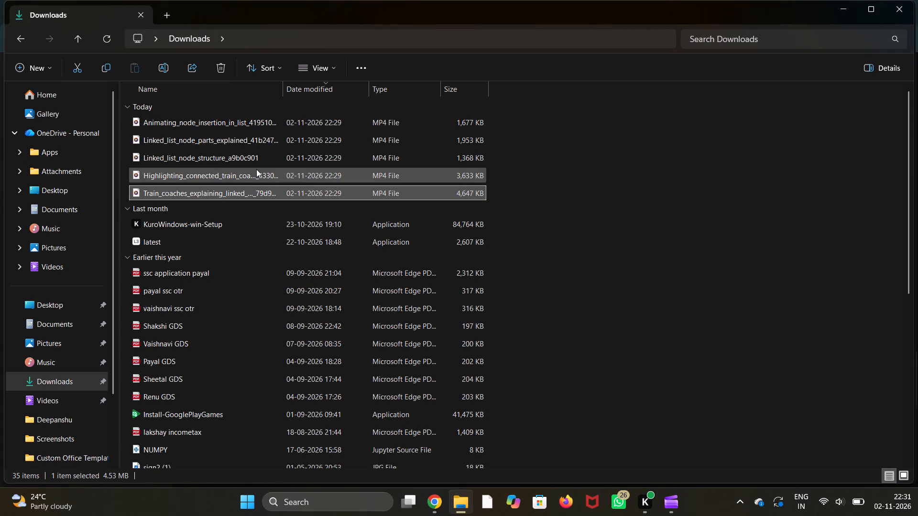
click(256, 169)
click(263, 159)
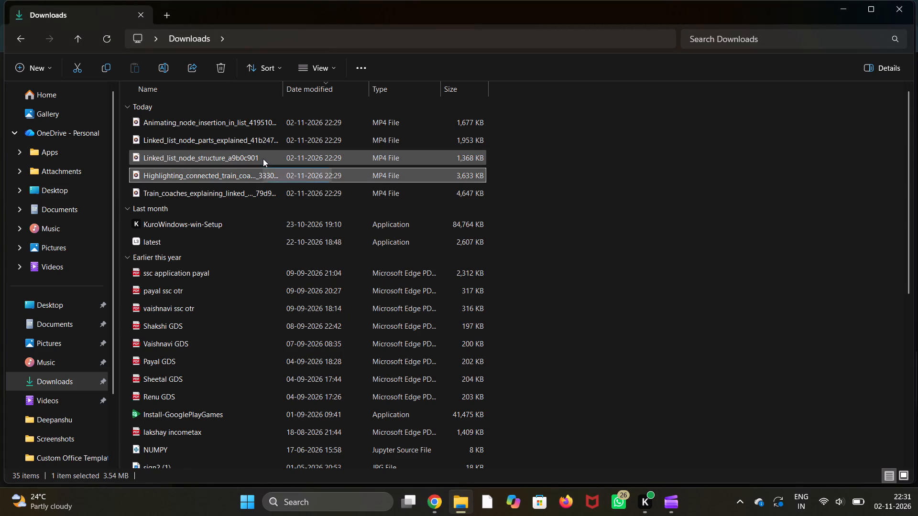
click(683, 502)
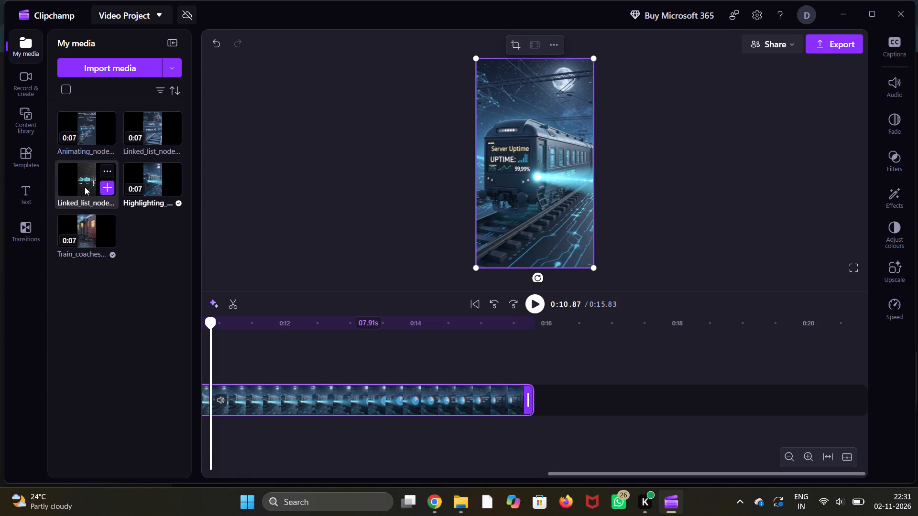
drag(85, 187, 483, 310)
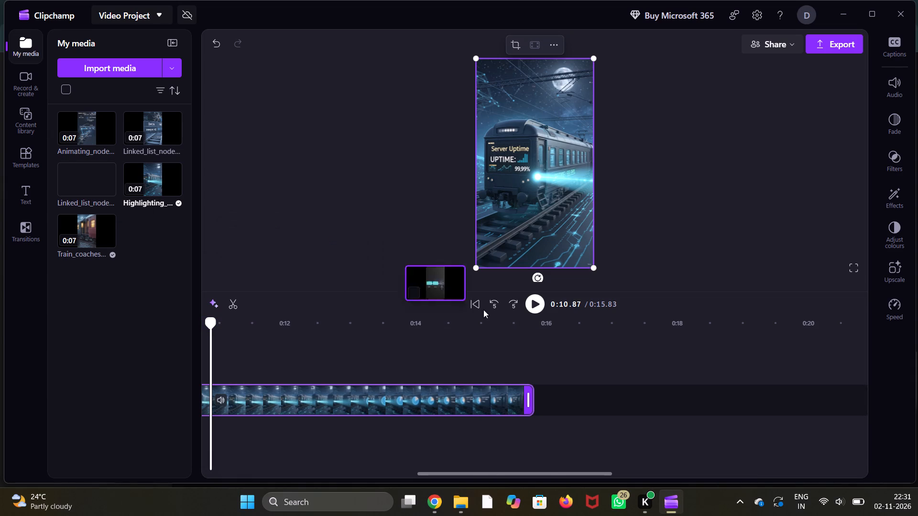
drag(483, 310, 527, 399)
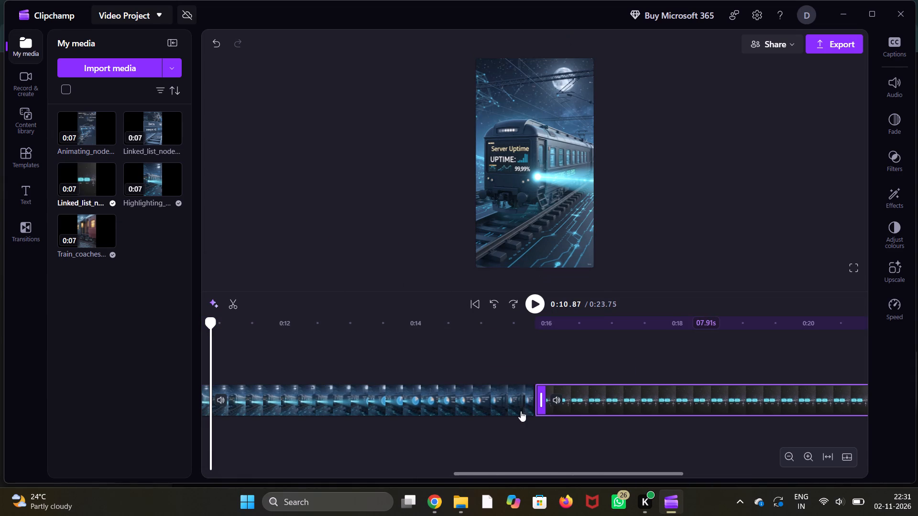
Check the next clip in the Downloads folder and append the Linked_list_node_parts_explained clip after the node structure clip on the Clipchamp timeline.
drag(504, 473, 545, 474)
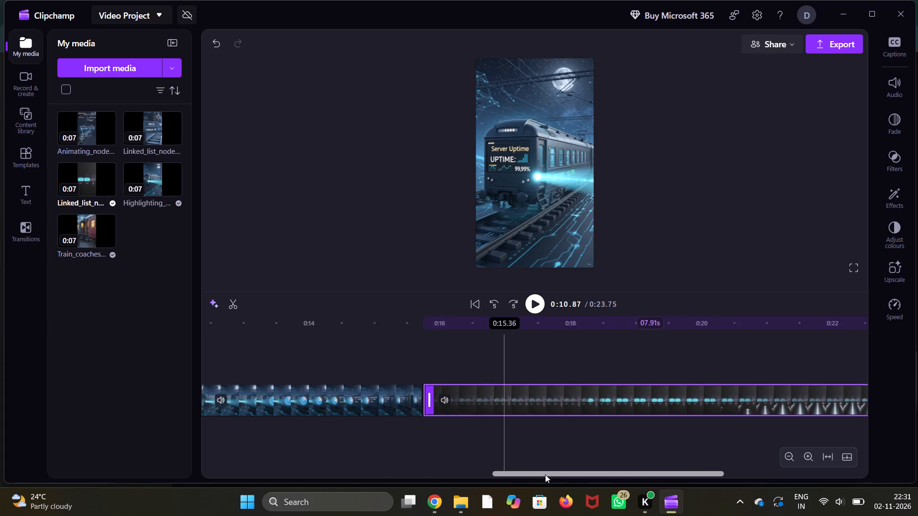
drag(545, 474, 873, 458)
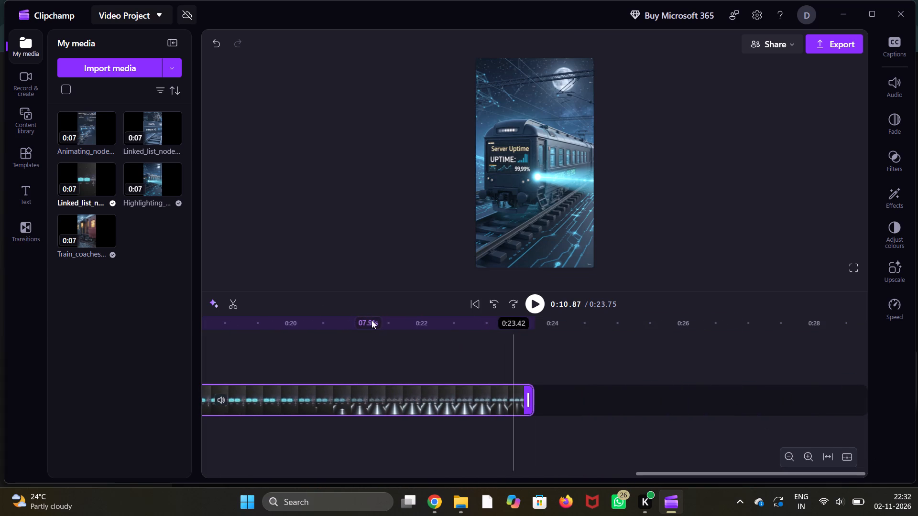
click(463, 500)
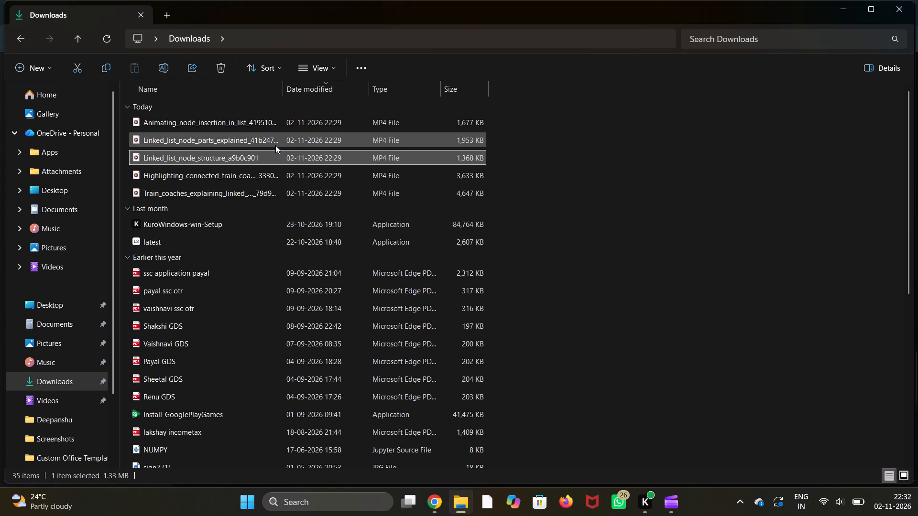
click(275, 144)
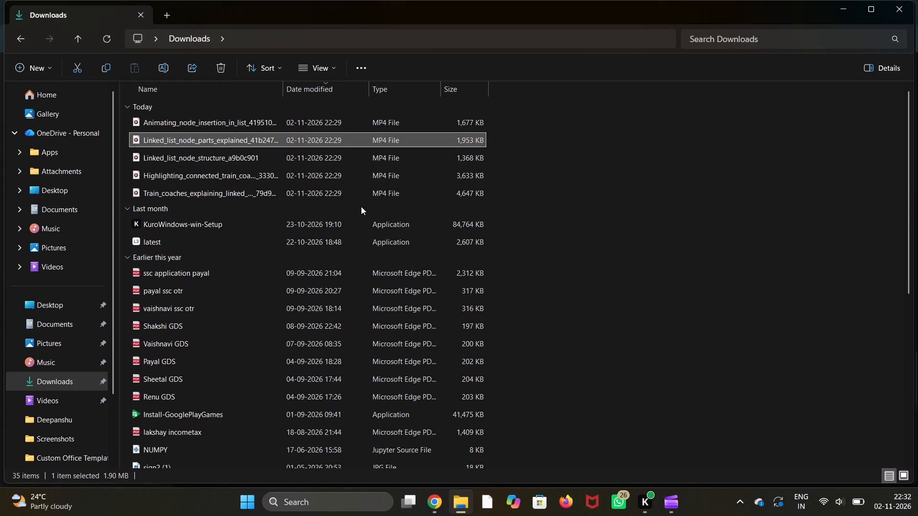
click(669, 514)
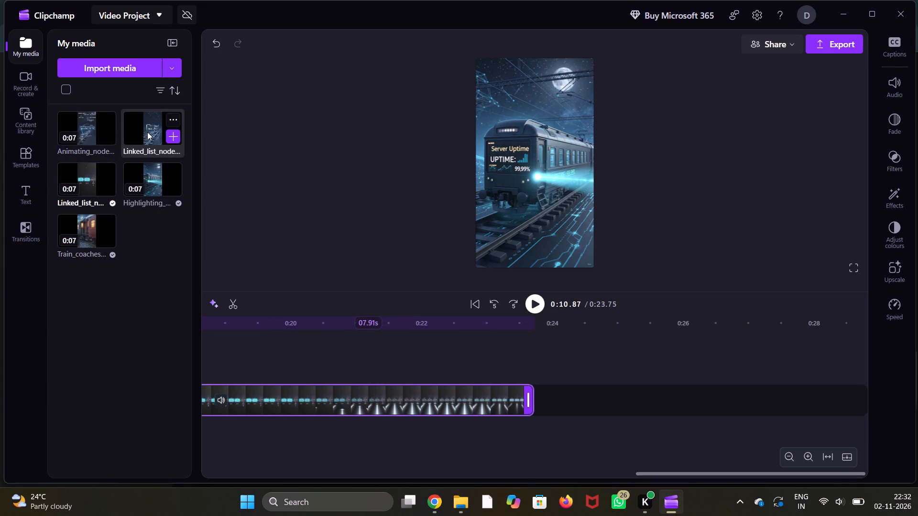
drag(147, 132, 529, 400)
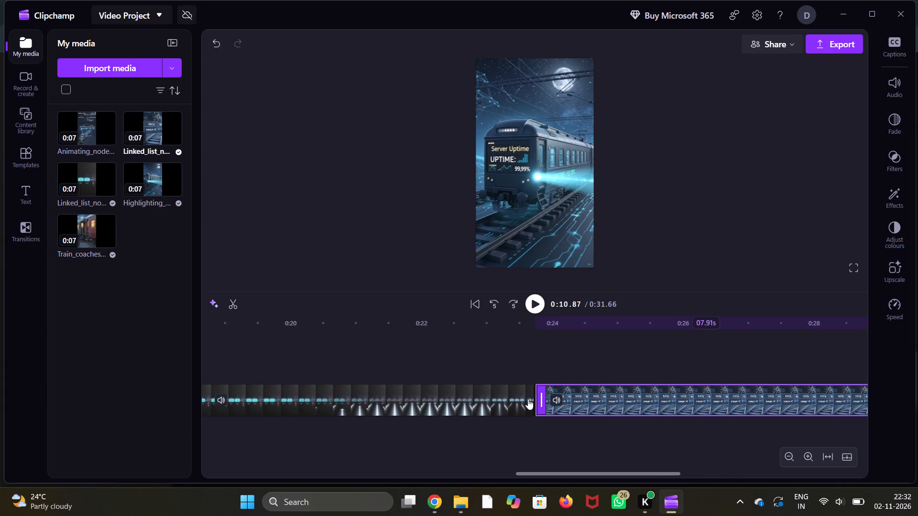
click(607, 401)
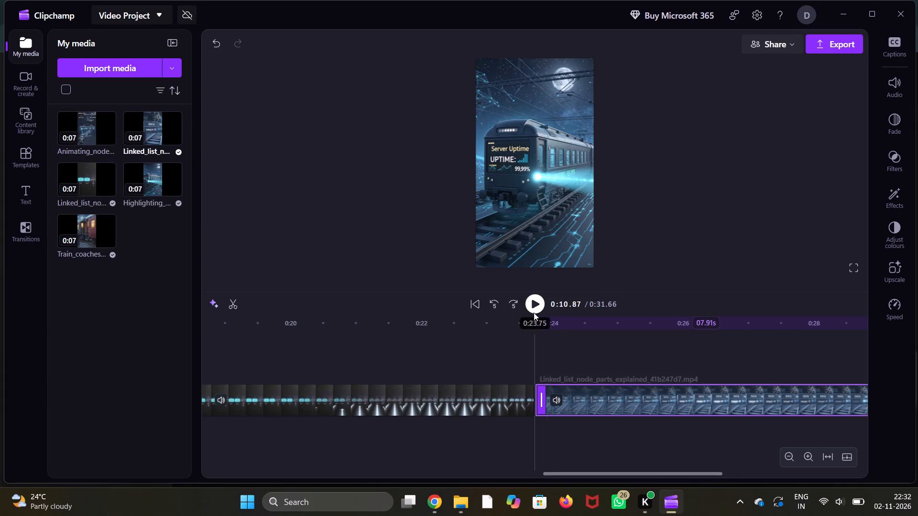
Append the Animating_node_insertion clip to the end of the timeline, after the Linked_list_node_parts_explained clip.
click(534, 309)
click(534, 309)
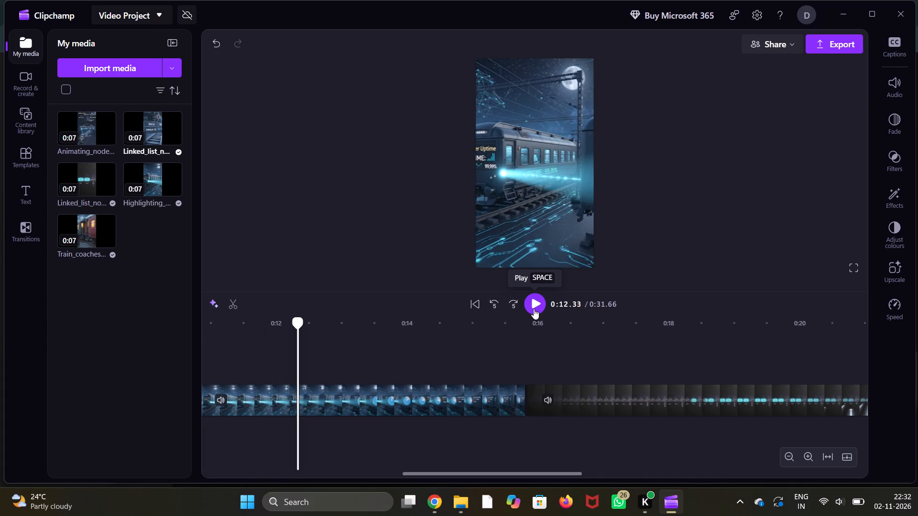
drag(536, 469, 562, 466)
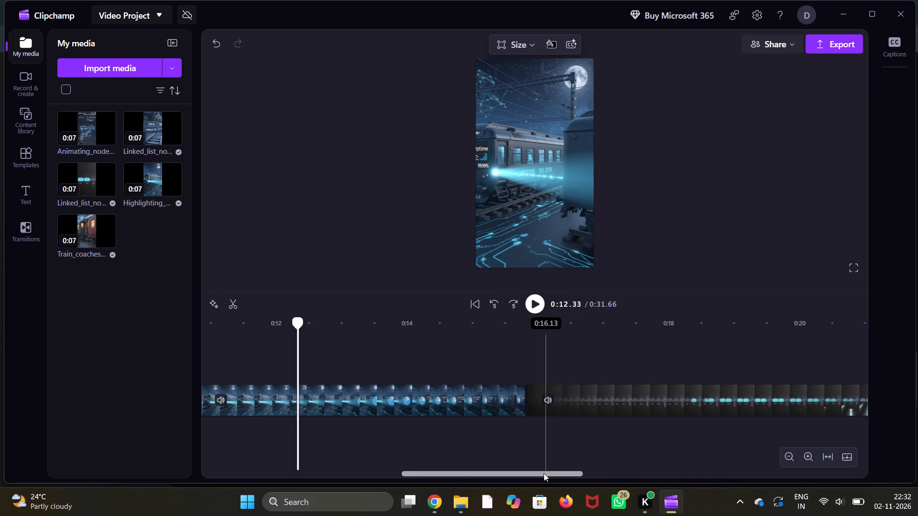
drag(541, 474, 859, 472)
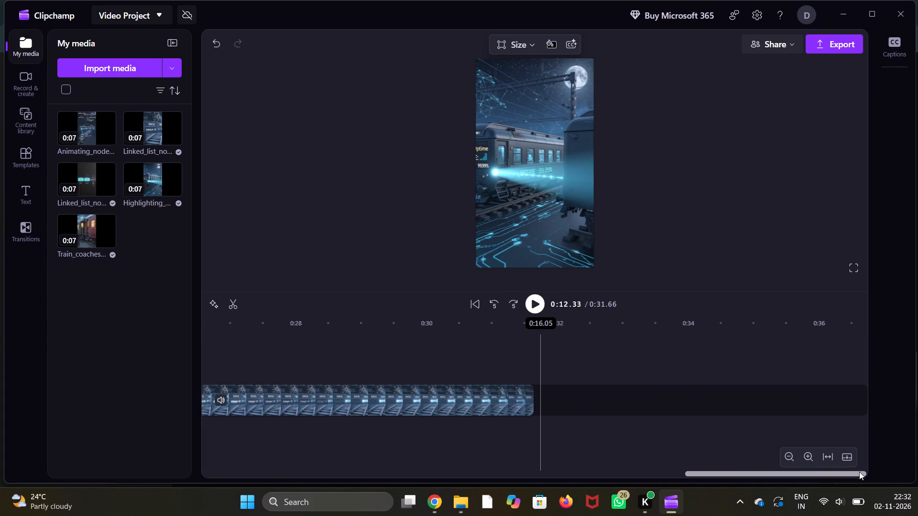
drag(859, 472, 859, 471)
drag(81, 132, 362, 283)
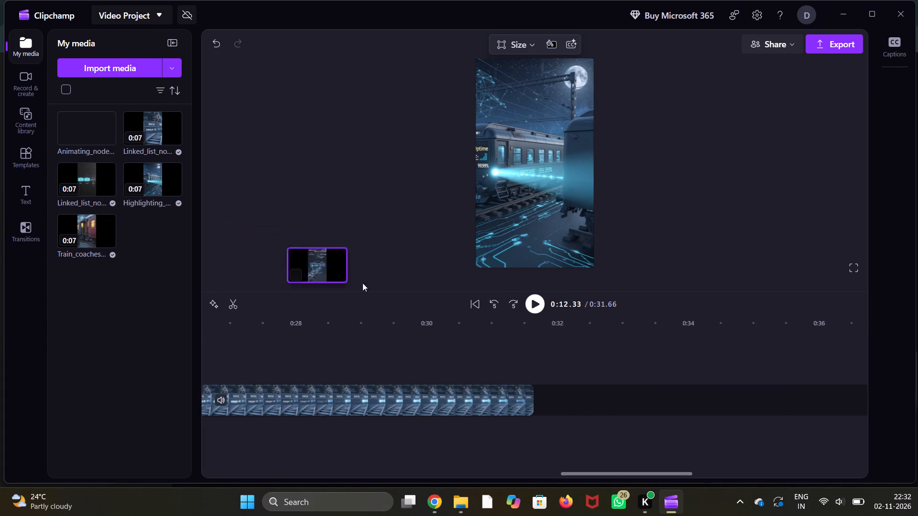
drag(362, 283, 535, 392)
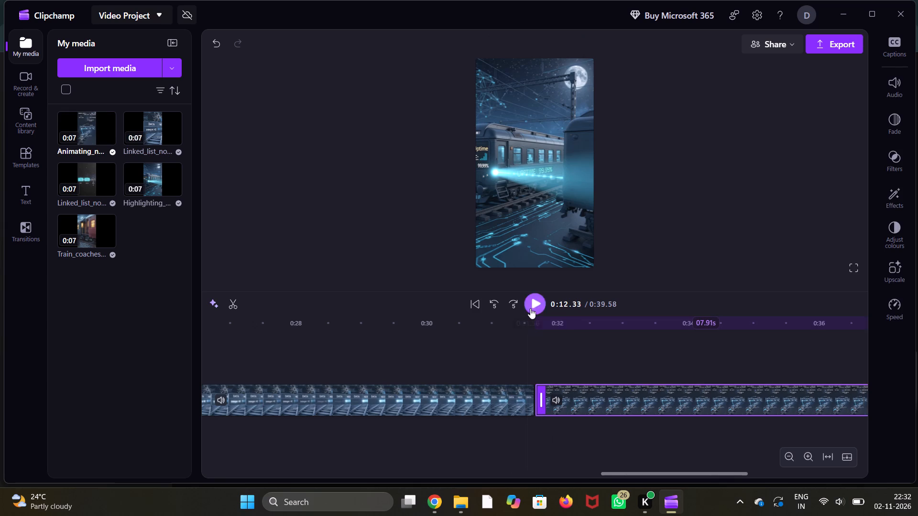
Return to the start of the timeline and play the assembled five-clip video from 0:00 to review it.
click(530, 308)
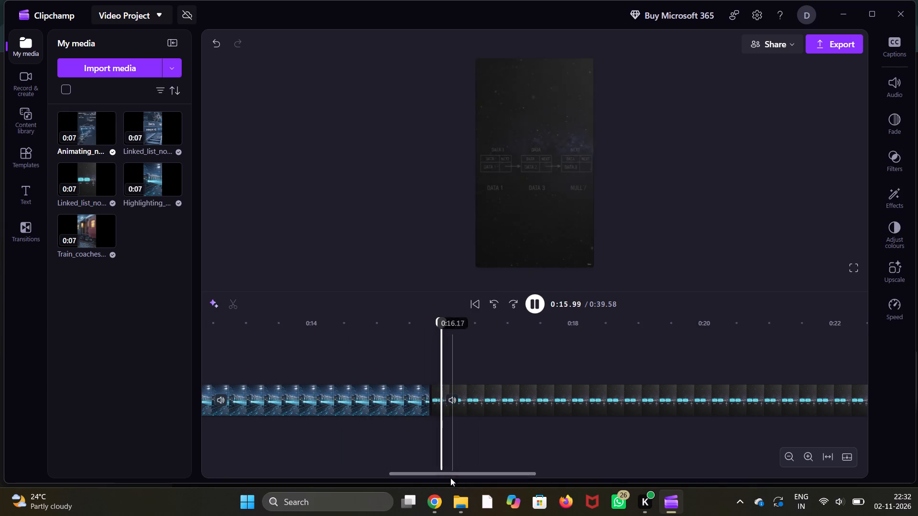
drag(448, 474, 142, 464)
click(233, 409)
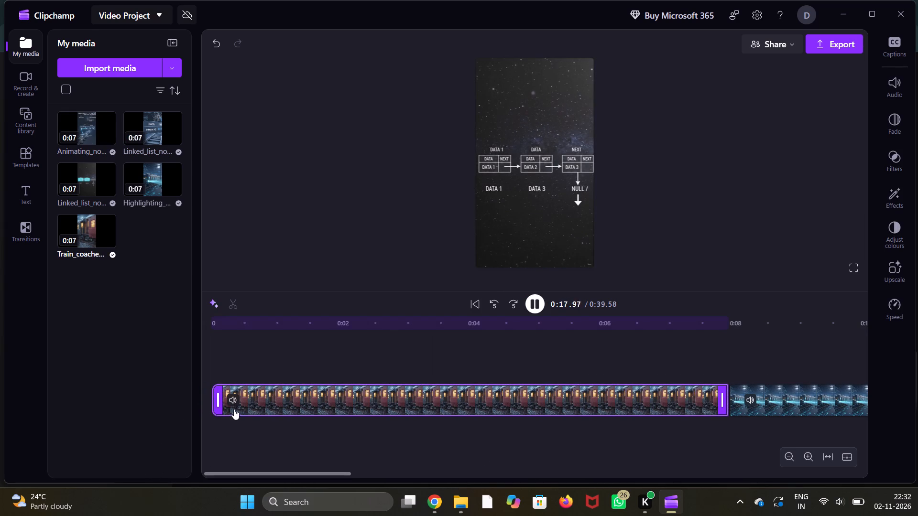
click(530, 303)
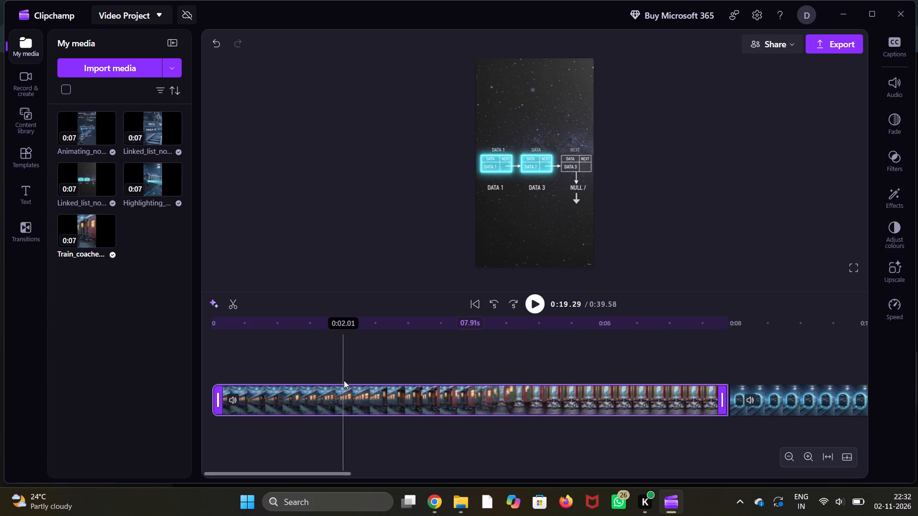
click(216, 360)
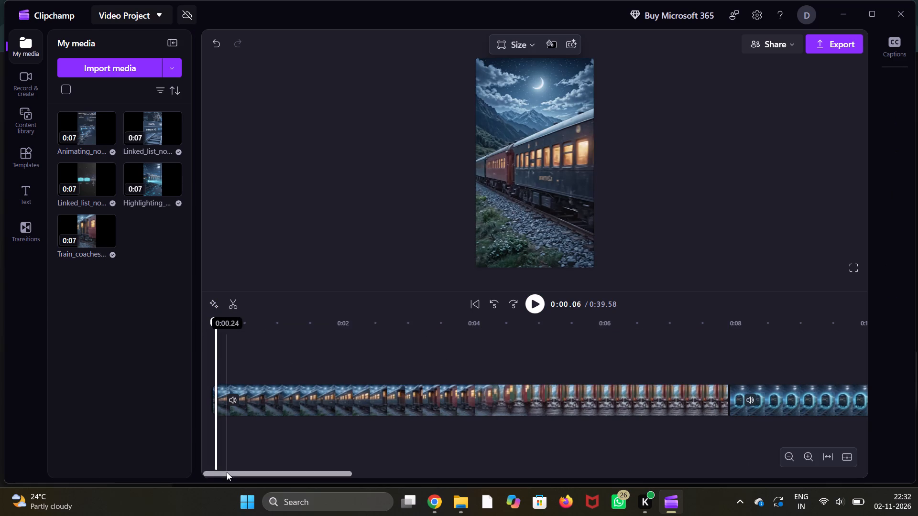
drag(226, 472, 187, 467)
click(211, 355)
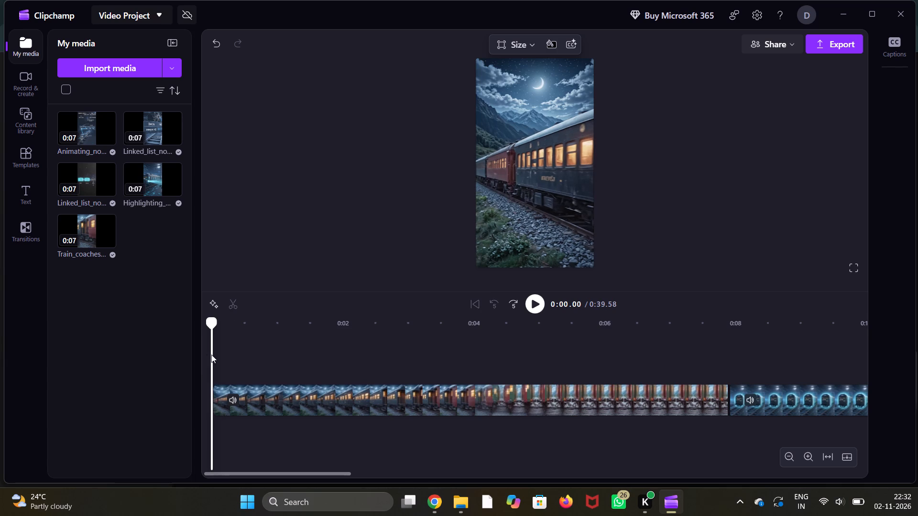
click(529, 305)
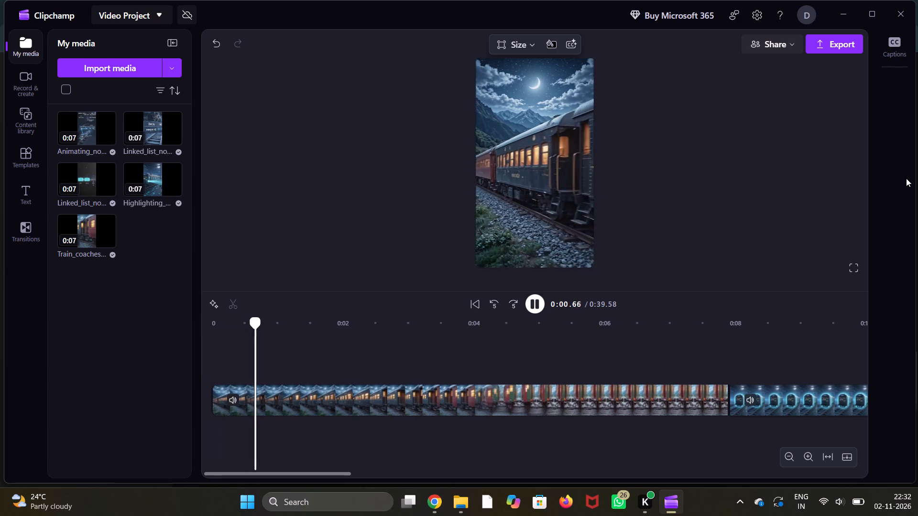
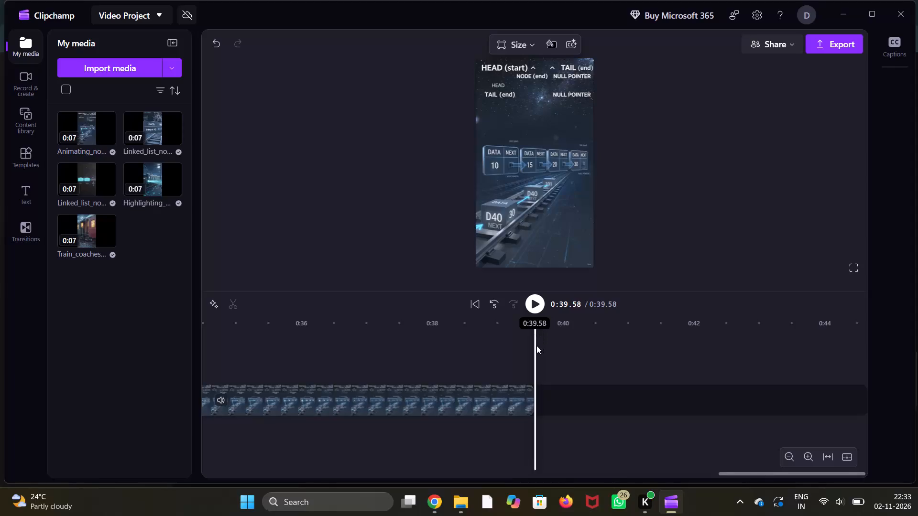
Export the assembled five-clip video at 1080p with the file name Video Project.
drag(535, 345, 114, 347)
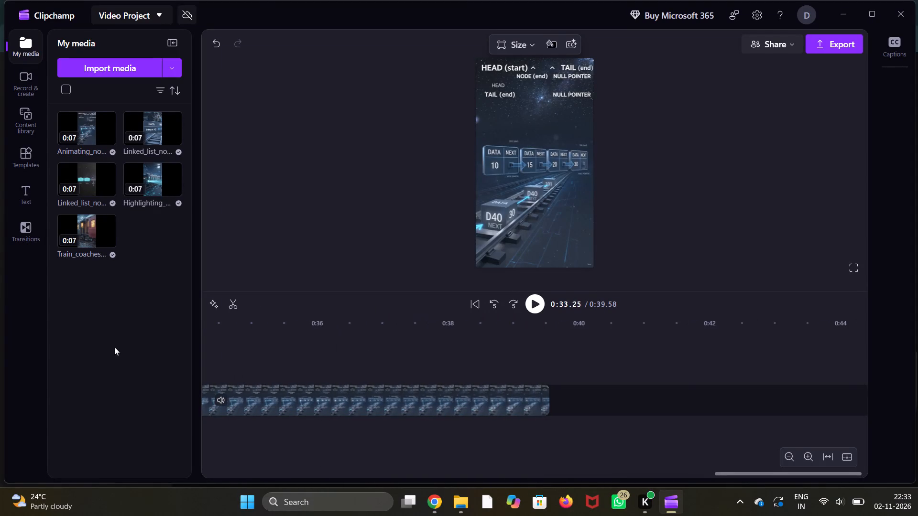
drag(114, 347, 639, 348)
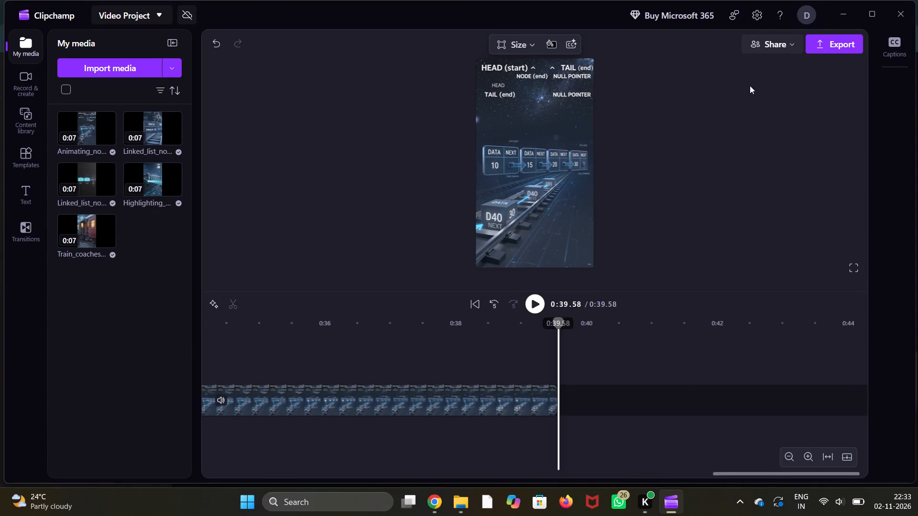
click(843, 45)
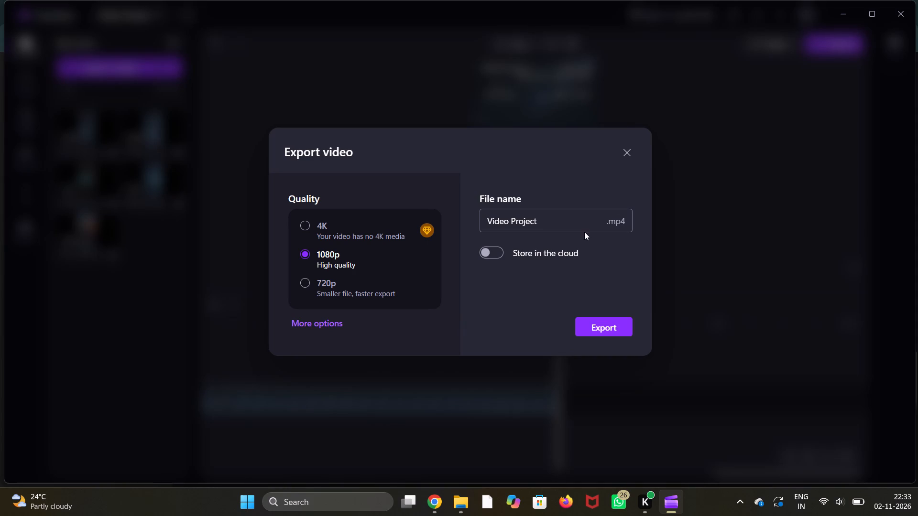
click(624, 220)
click(333, 318)
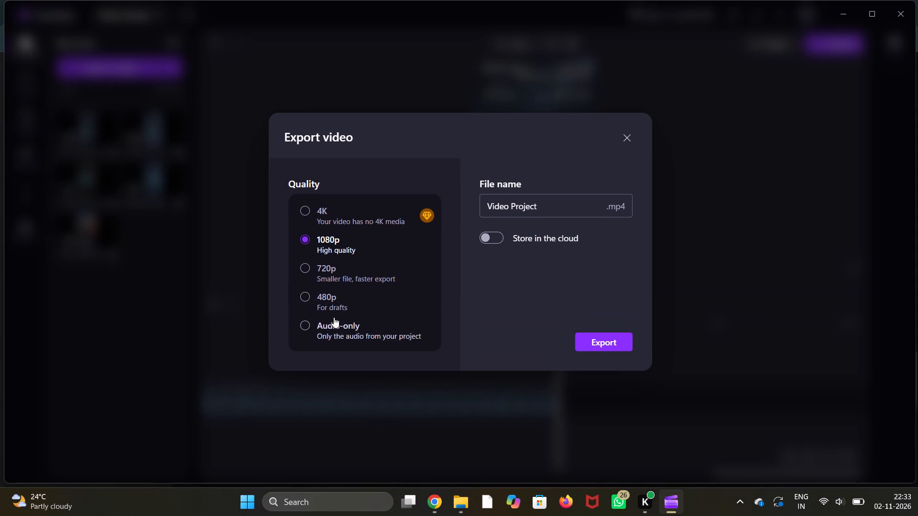
click(345, 249)
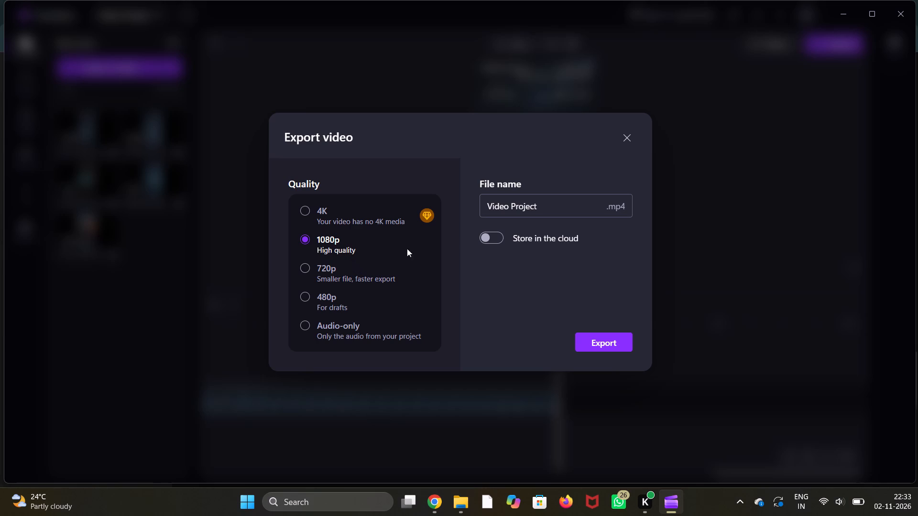
click(545, 207)
click(613, 339)
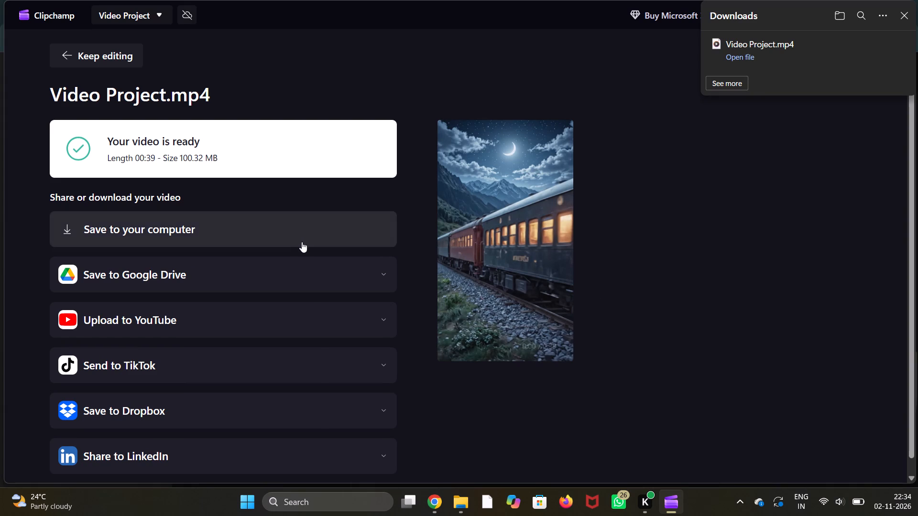
click(295, 240)
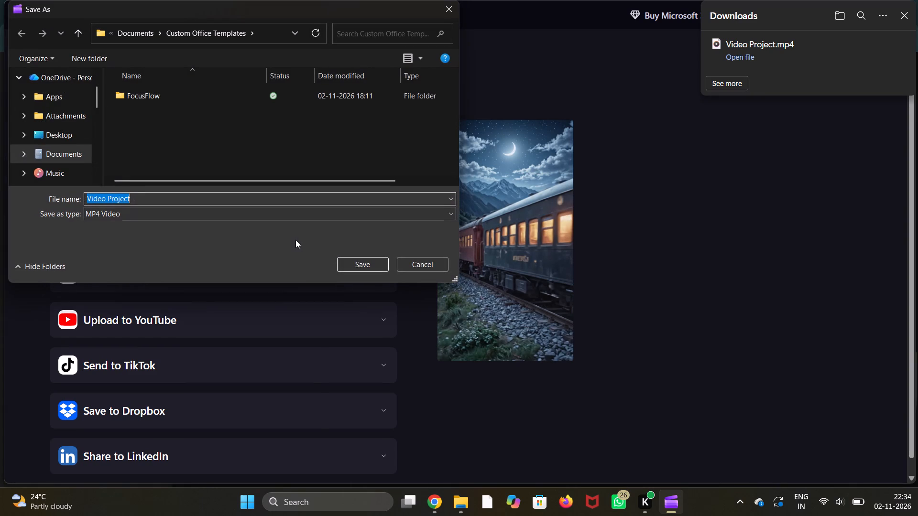
click(413, 268)
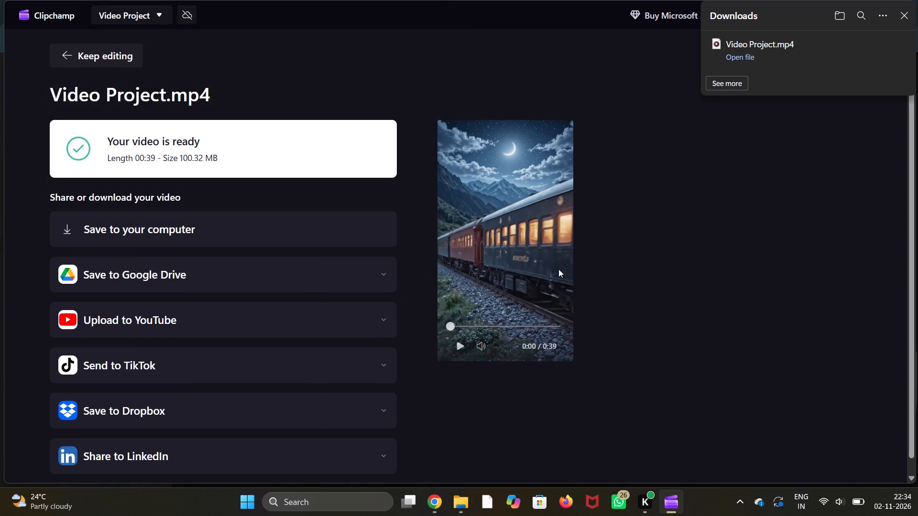
Switch to File Explorer, delete the five source clips from Downloads while keeping Video Project, and close the window.
click(469, 504)
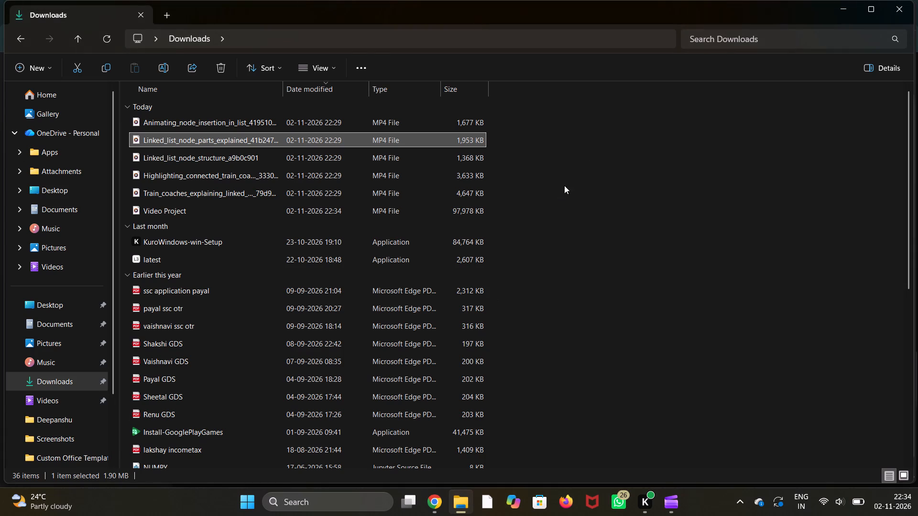
click(739, 172)
click(80, 322)
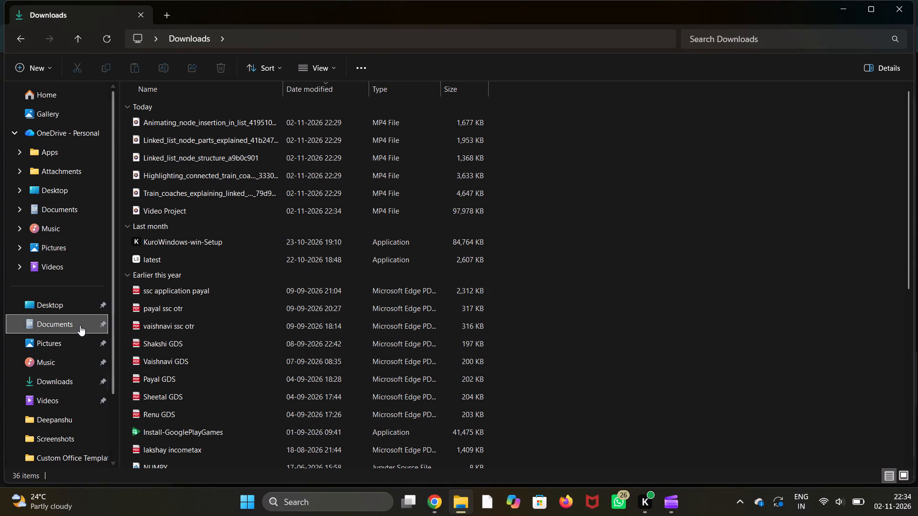
click(77, 382)
drag(568, 215, 566, 215)
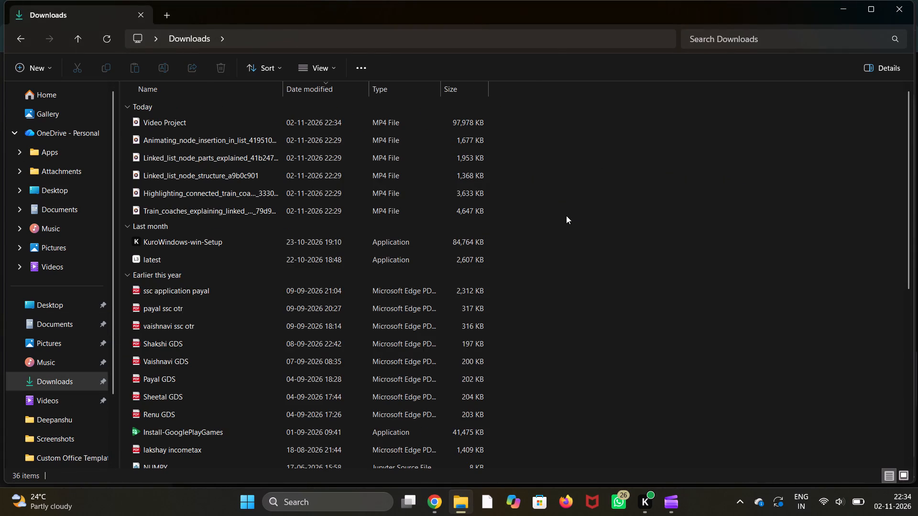
drag(566, 215, 280, 133)
key(Delete)
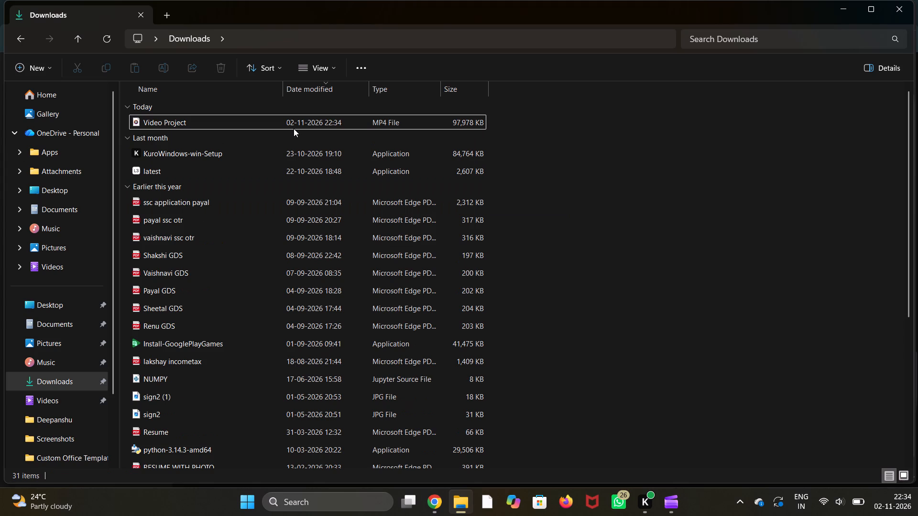
click(20, 100)
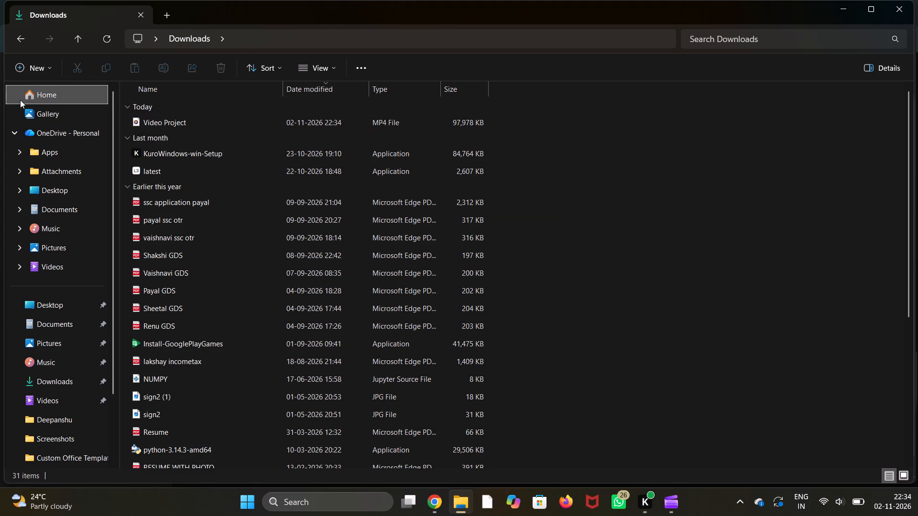
click(20, 100)
click(892, 14)
Return to editing the project and replay the last clip and the opening clips, ending with the playhead near the start.
scroll(226, 234, down, 6)
scroll(226, 234, up, 6)
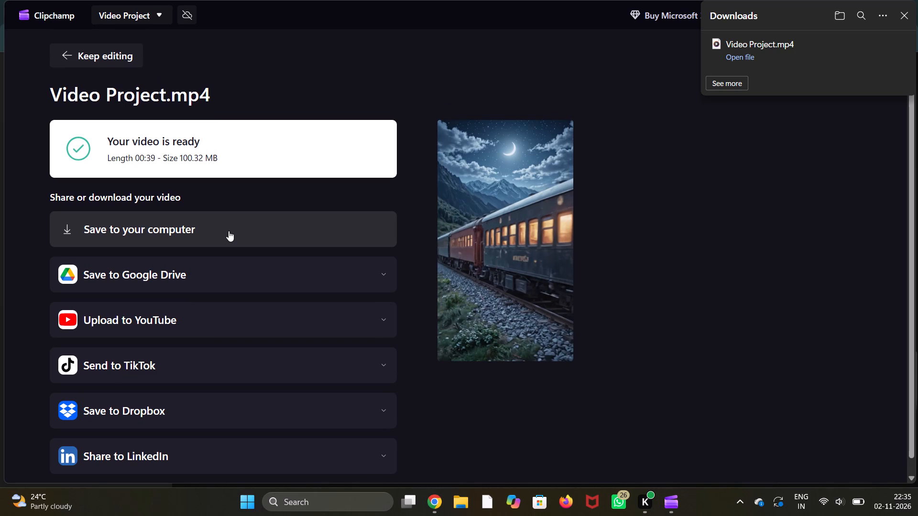
scroll(244, 221, down, 3)
scroll(322, 265, up, 4)
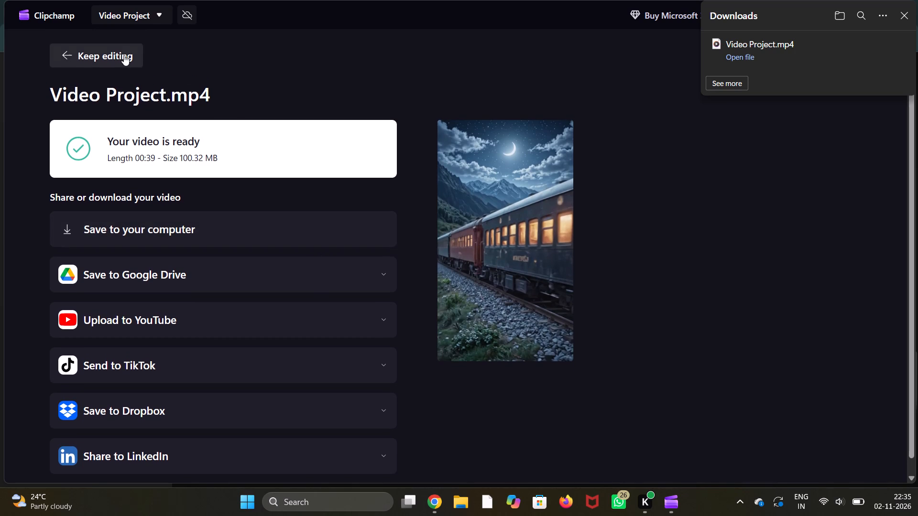
click(124, 55)
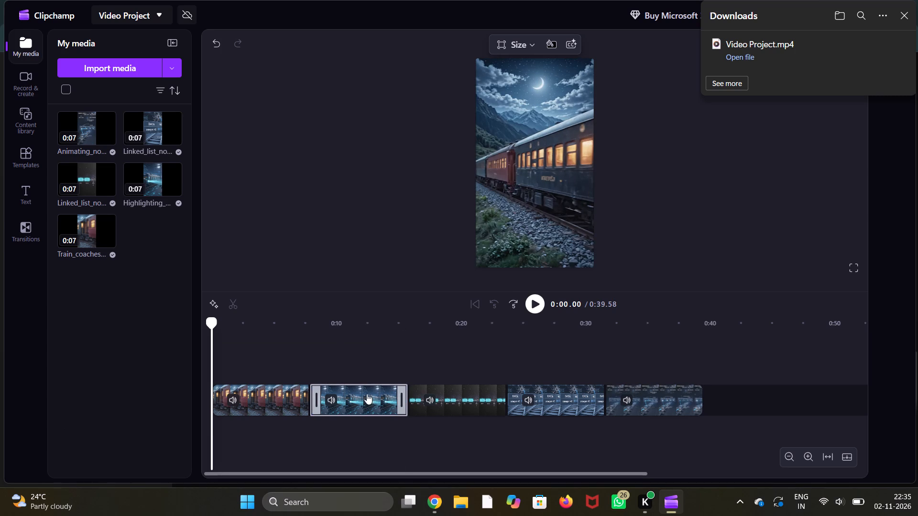
drag(575, 474, 513, 474)
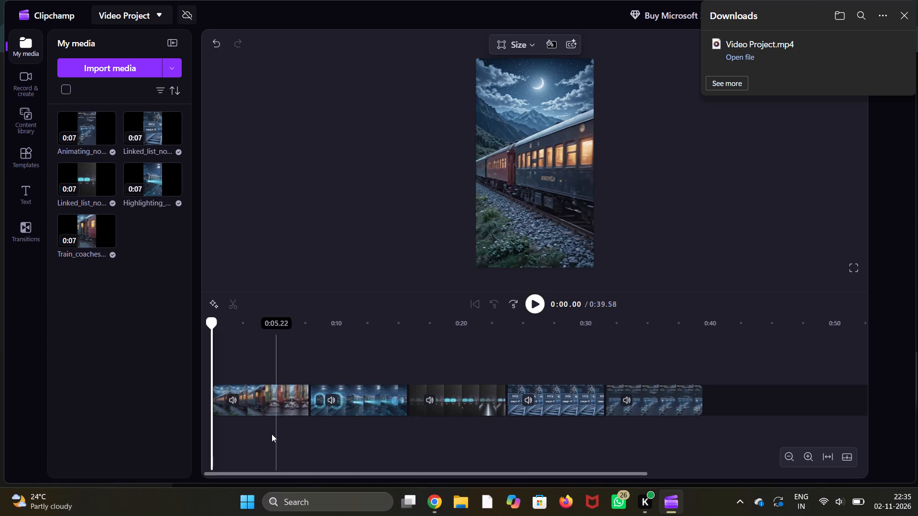
click(216, 434)
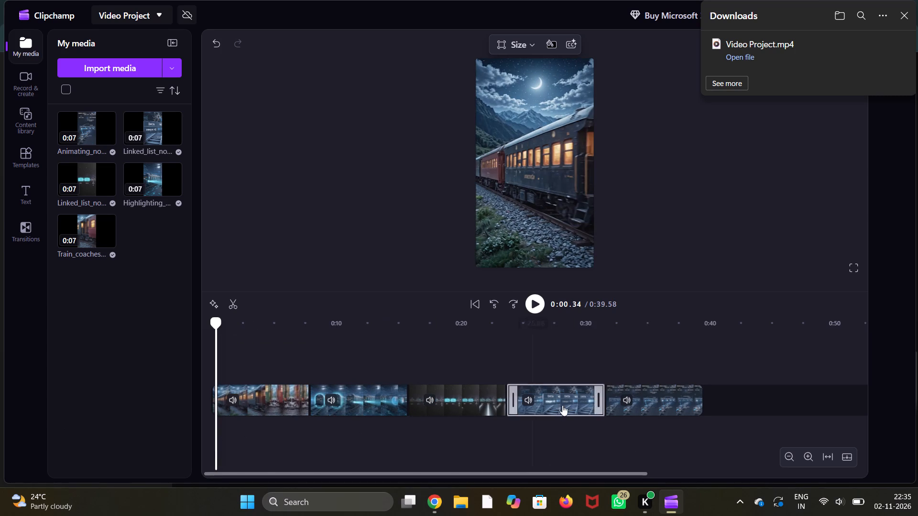
click(732, 419)
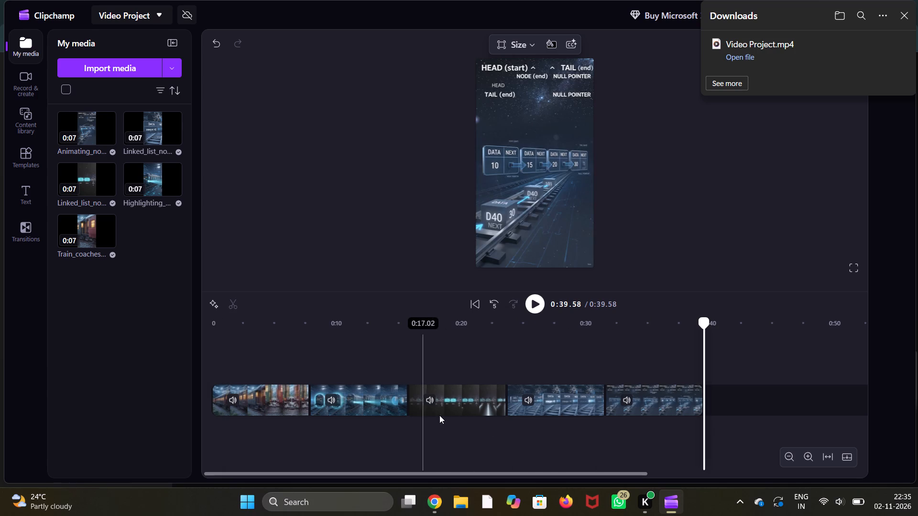
click(644, 443)
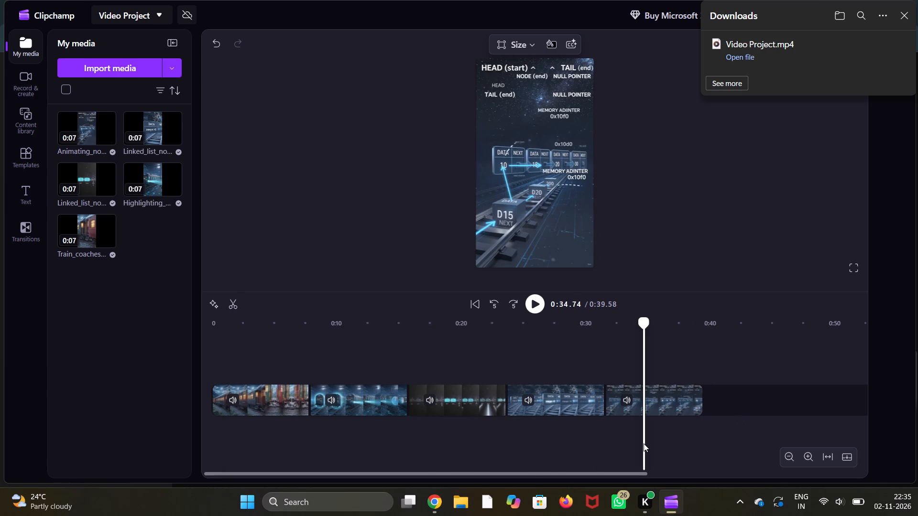
click(630, 444)
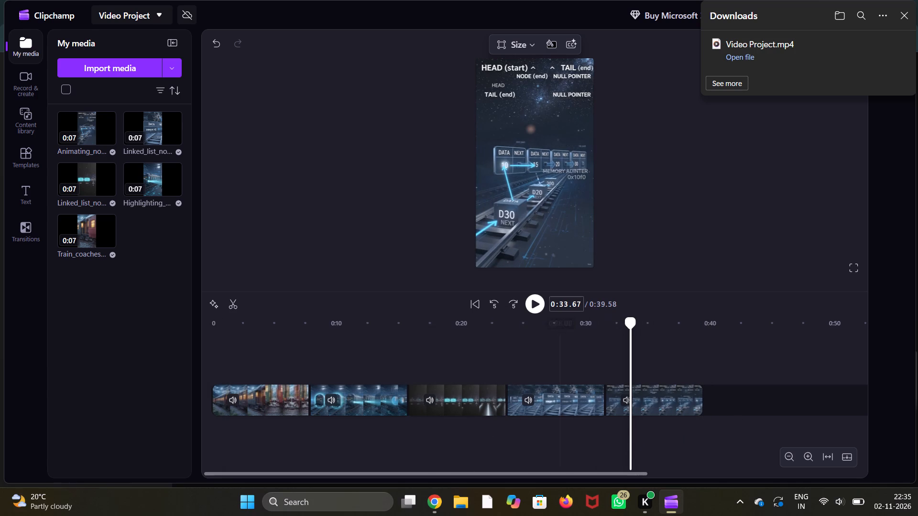
click(530, 301)
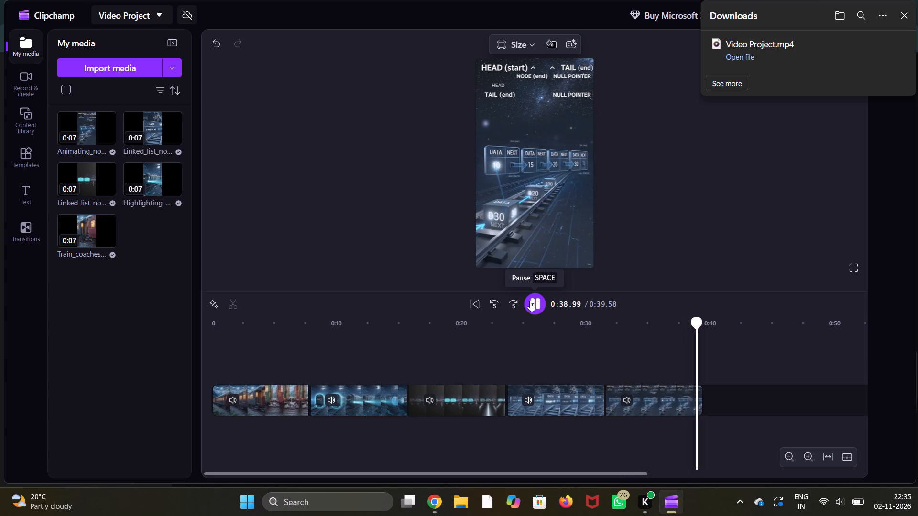
click(530, 301)
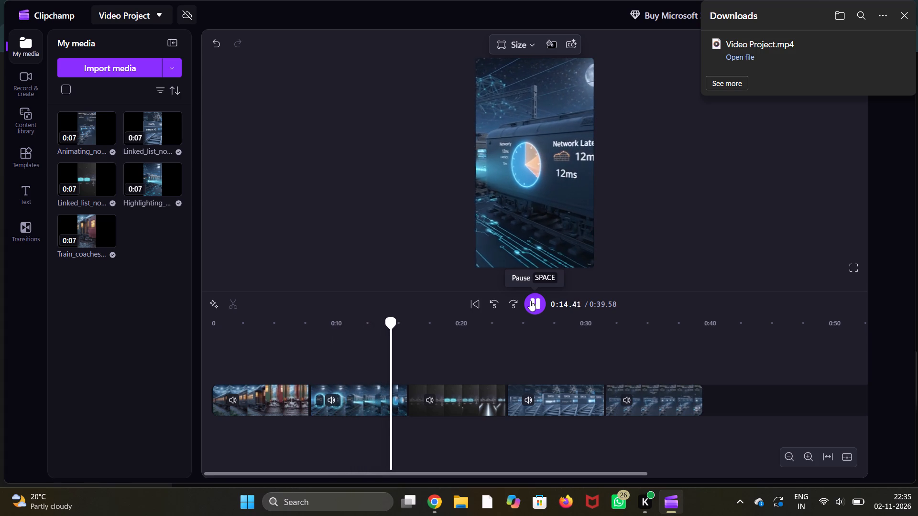
click(530, 301)
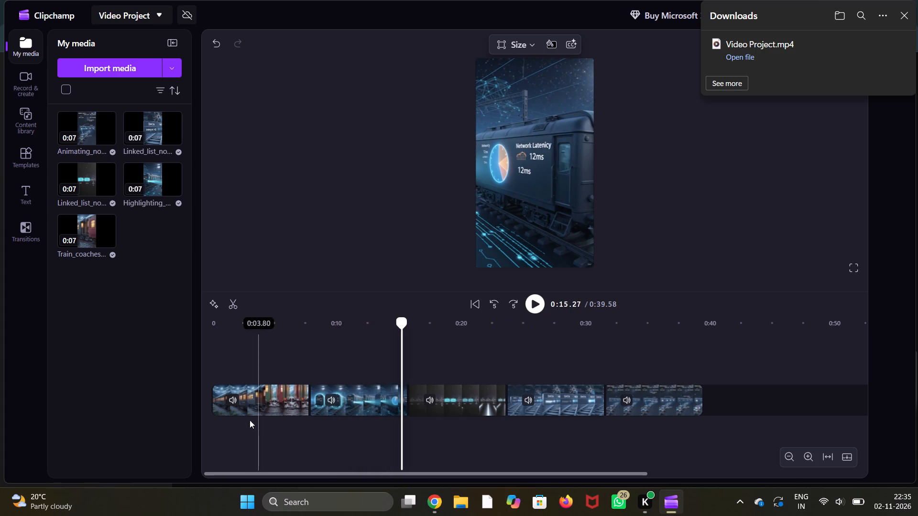
click(197, 434)
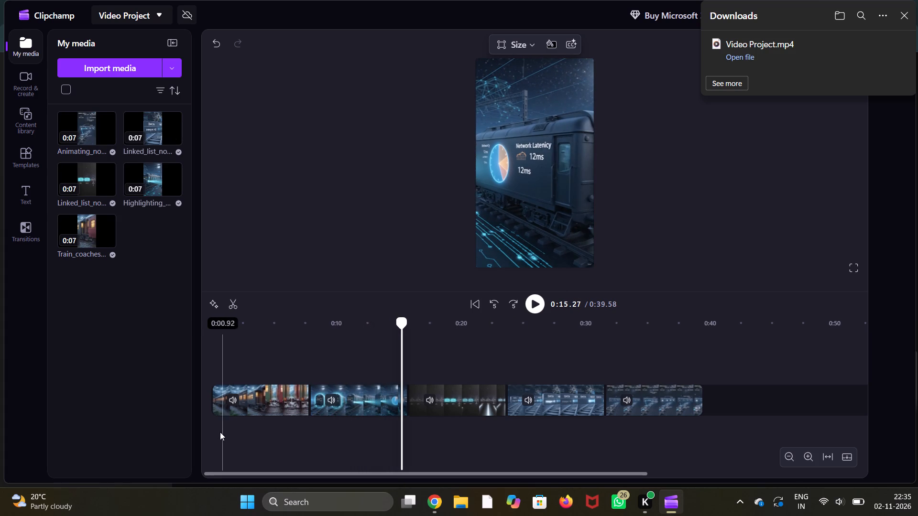
click(214, 431)
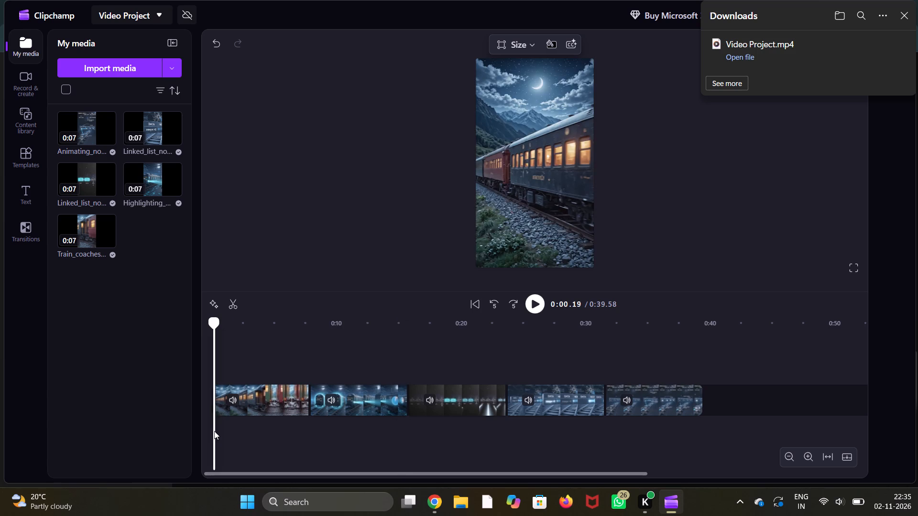
click(903, 15)
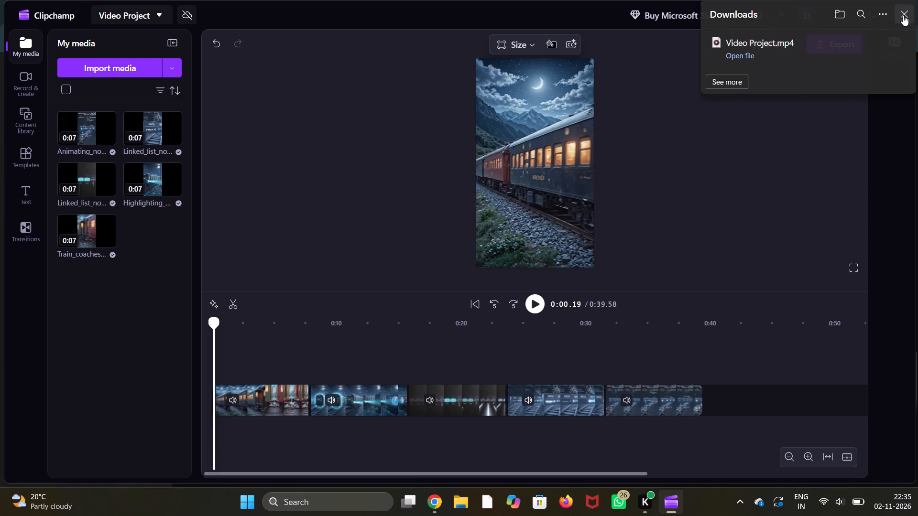
Turn on autocaptions for the project in English (United States), filtering profanity and offensive language and showing captions in the video.
scroll(561, 158, down, 5)
scroll(561, 158, up, 3)
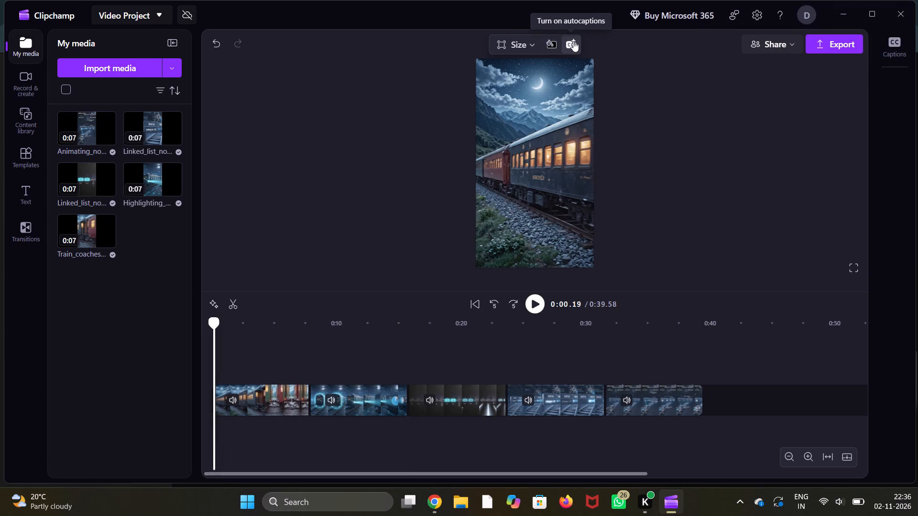
click(573, 41)
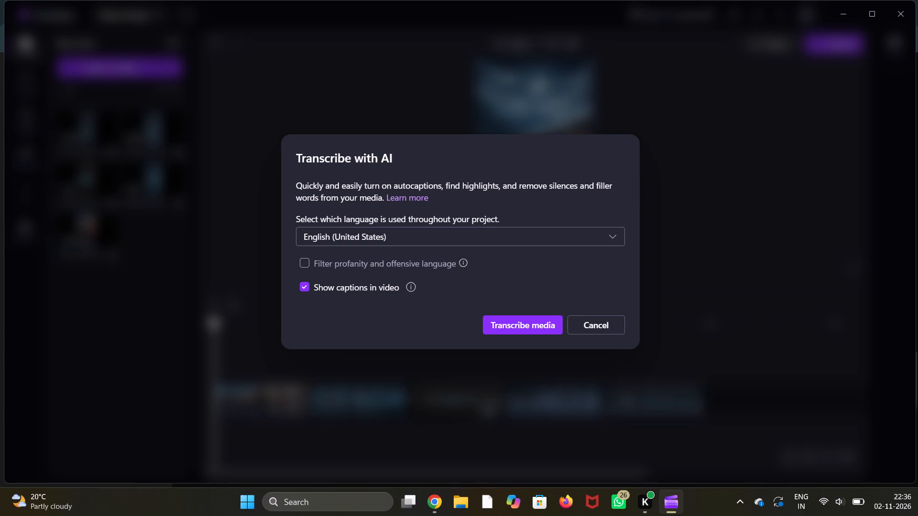
click(404, 240)
scroll(436, 296, down, 3)
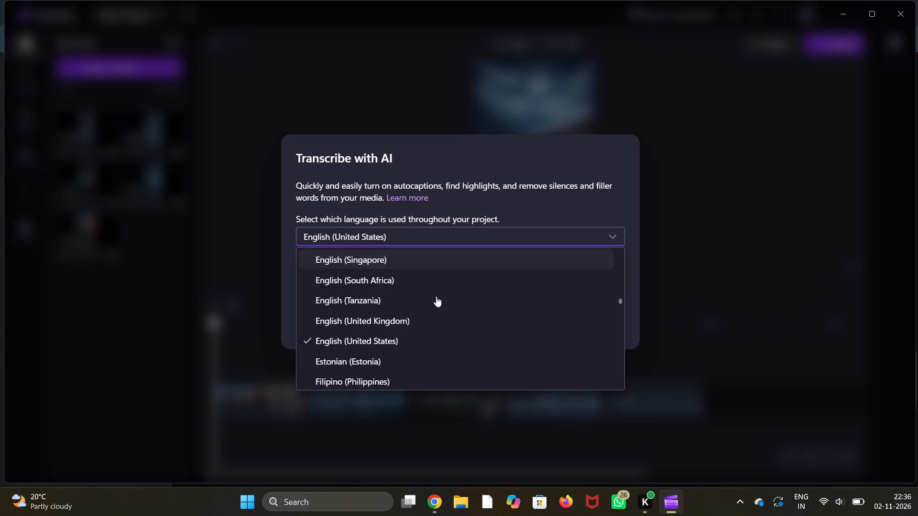
scroll(436, 296, up, 4)
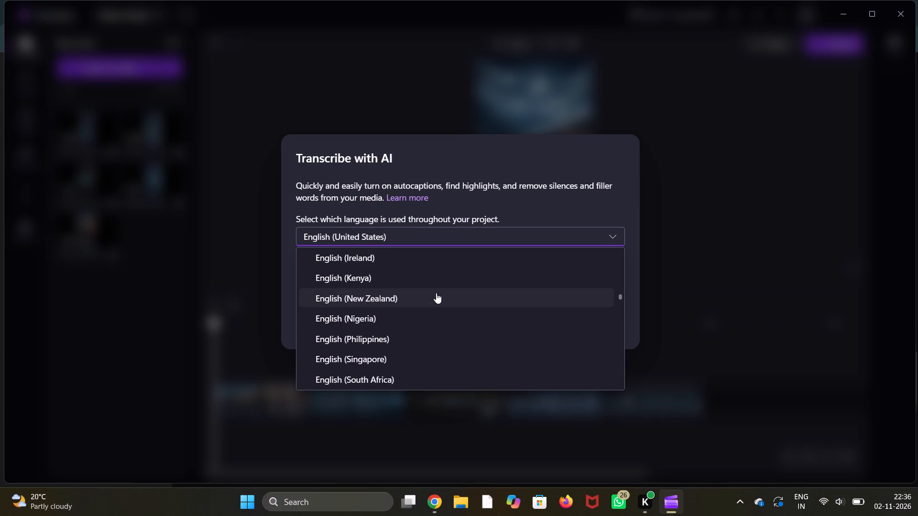
scroll(436, 293, up, 3)
scroll(436, 293, down, 7)
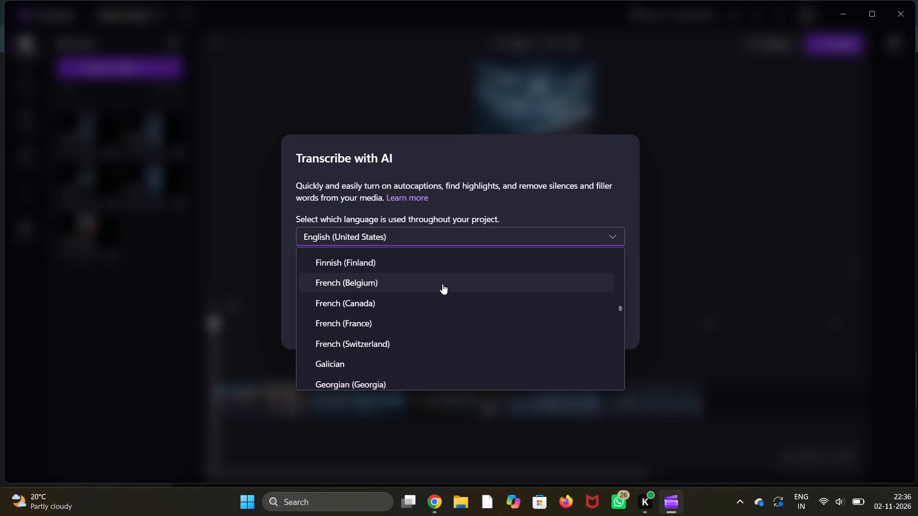
scroll(443, 293, up, 4)
scroll(443, 293, down, 1)
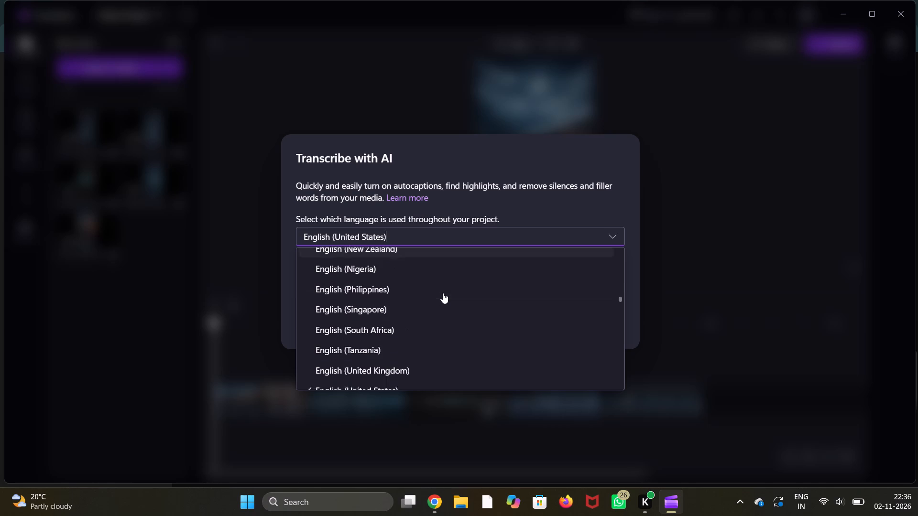
scroll(444, 296, down, 1)
click(443, 315)
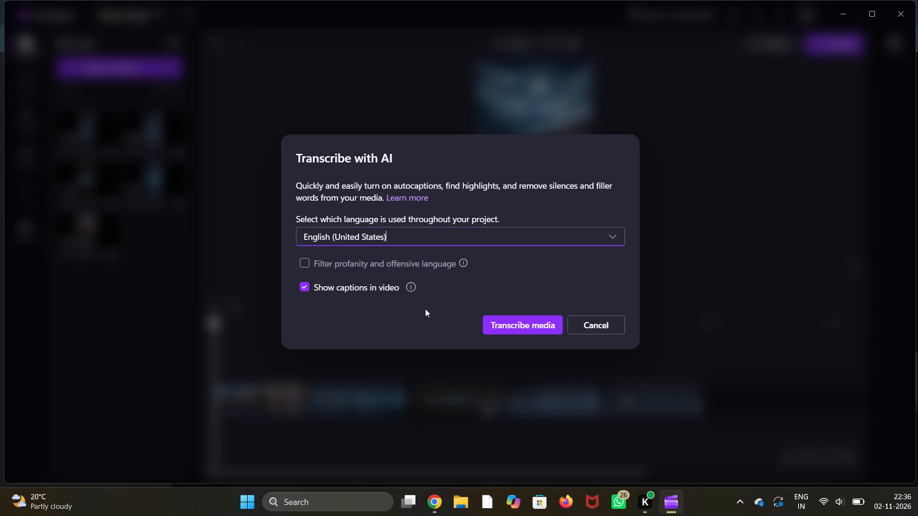
click(310, 261)
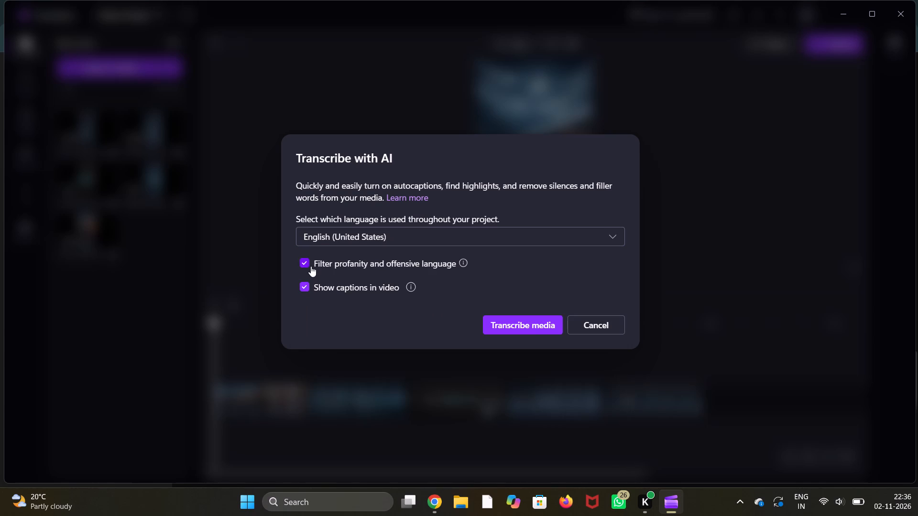
click(510, 326)
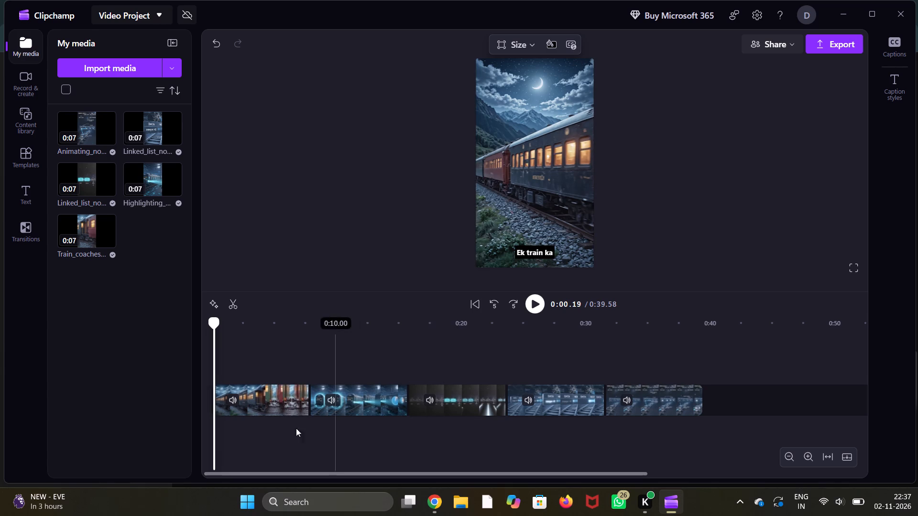
Play the captioned video from 0:00 to review the generated captions.
click(209, 448)
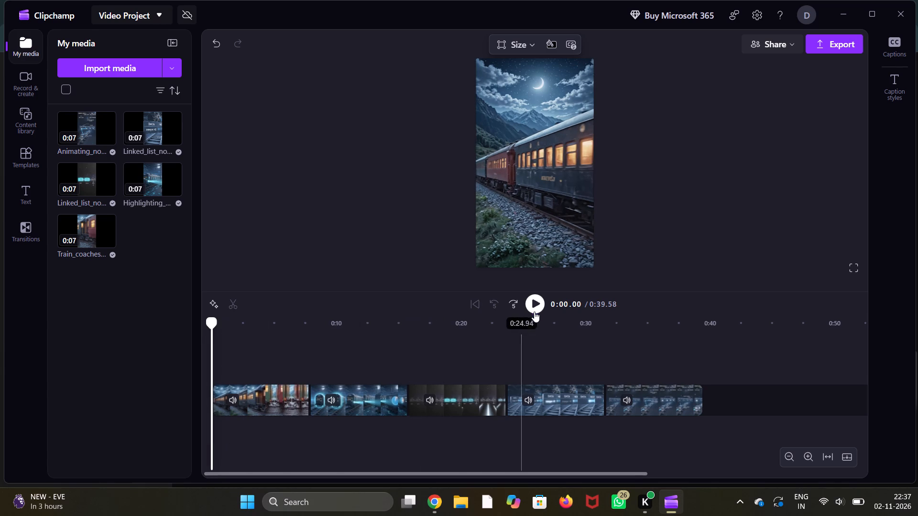
click(535, 306)
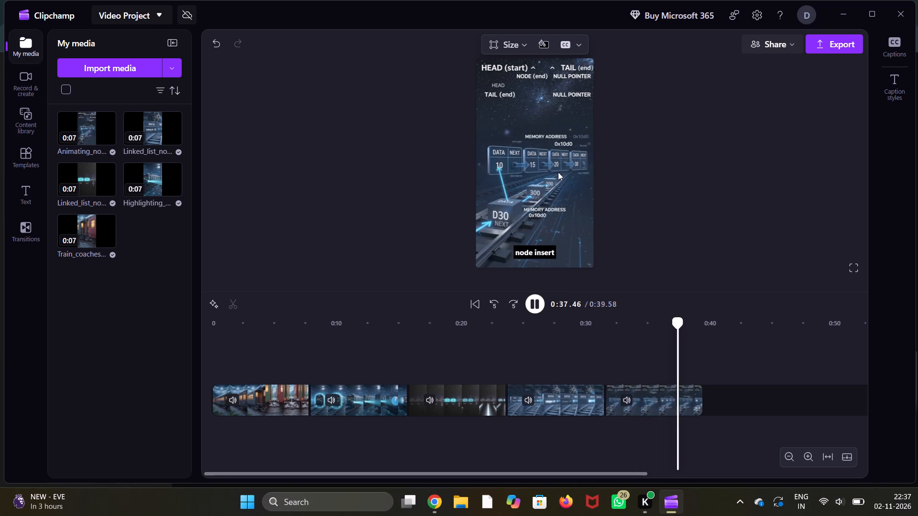
Open the captions for editing and correct the misheard words in the 00:00 transcript segment to "beech" and "To kya".
click(574, 41)
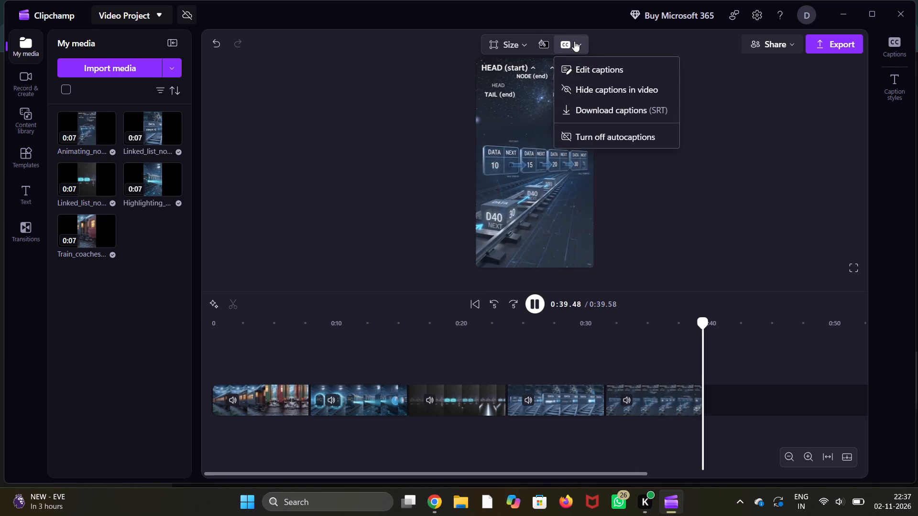
click(587, 65)
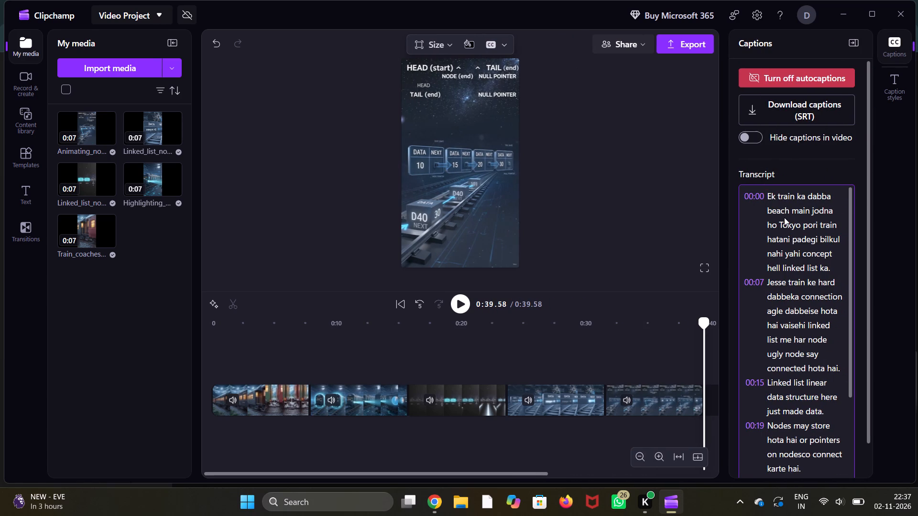
click(781, 208)
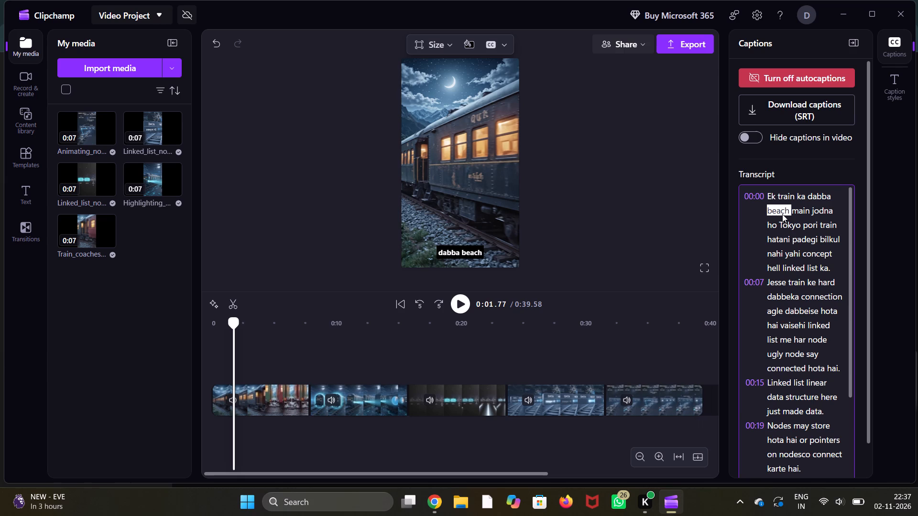
key(BackSpace)
key(e)
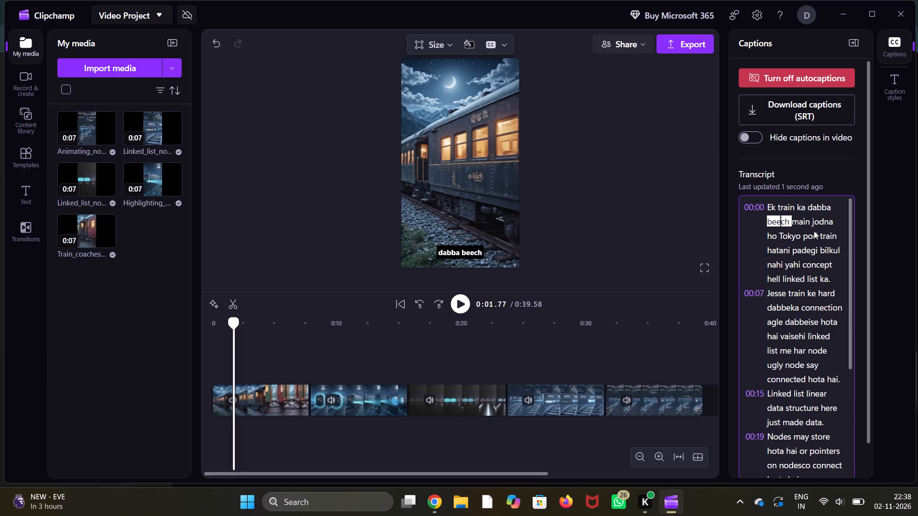
click(786, 236)
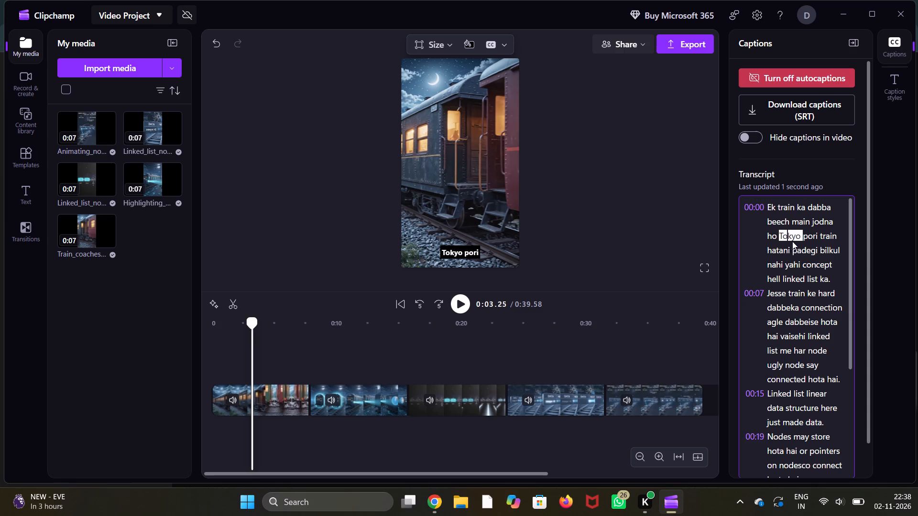
key(space)
click(803, 232)
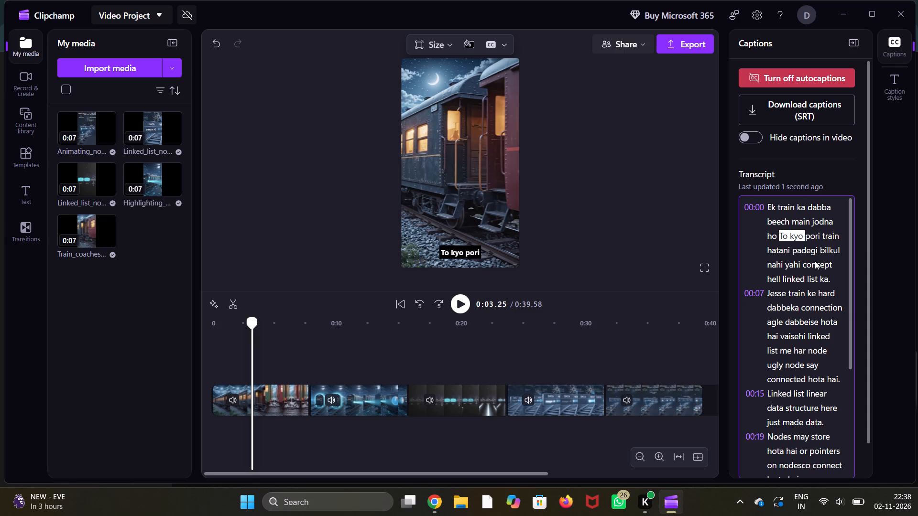
key(BackSpace)
key(a)
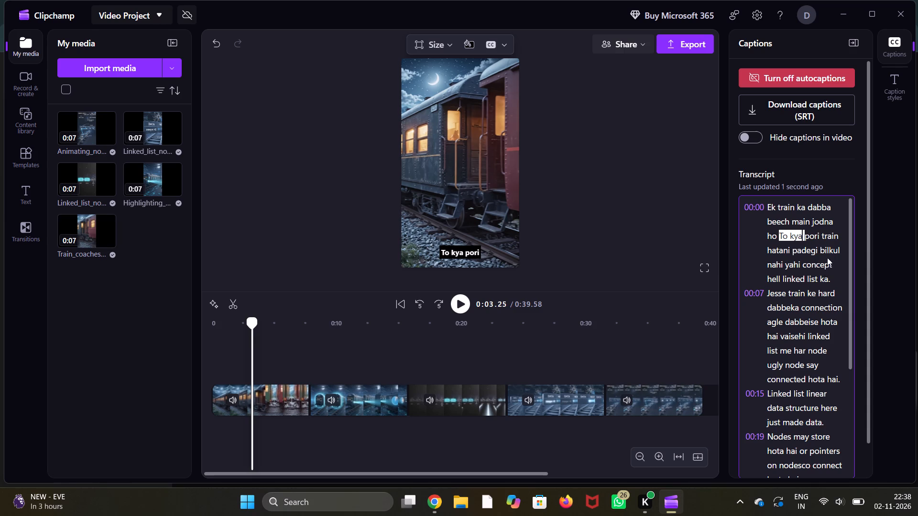
click(827, 258)
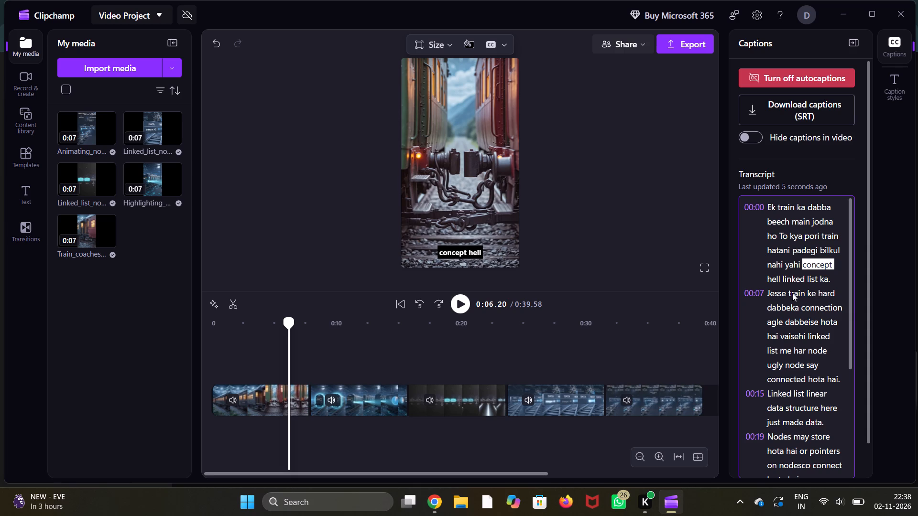
Correct the opening of the 00:07 transcript segment to read "Jaise train ke har dabbe ka".
click(780, 295)
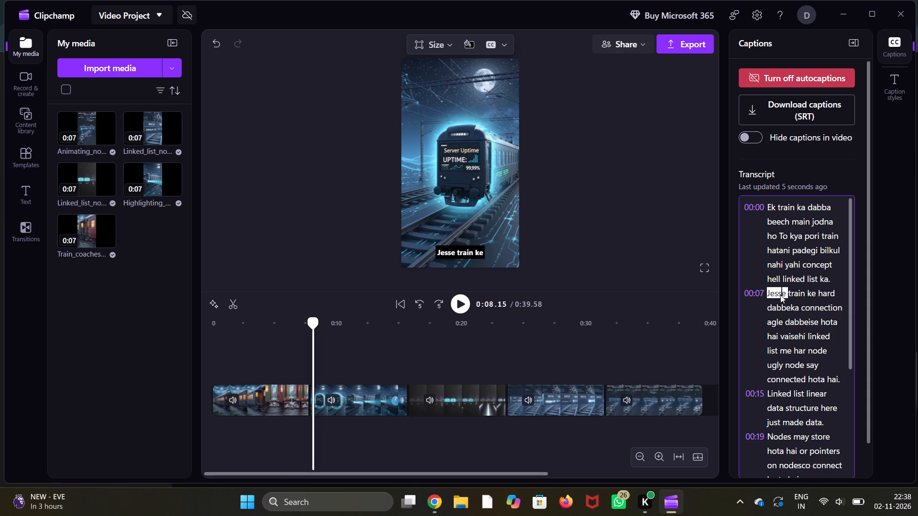
key(BackSpace)
key(BackSpace)
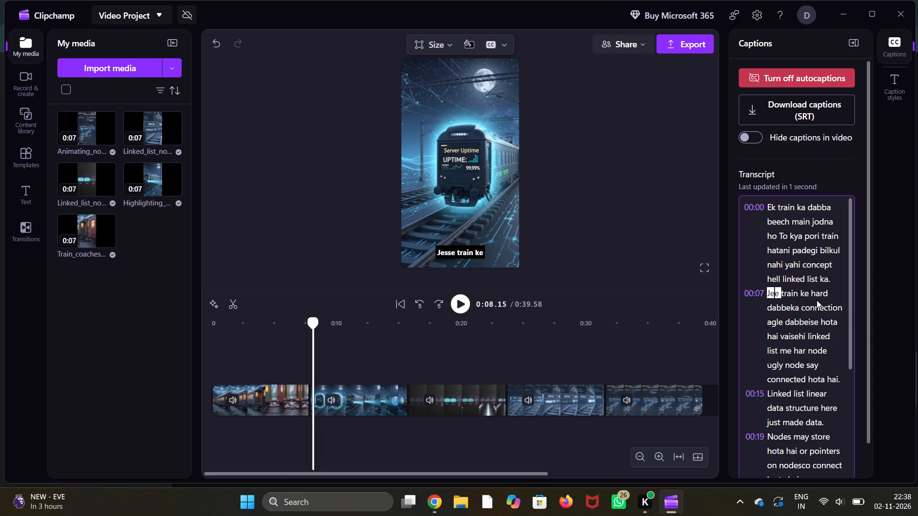
key(BackSpace)
text(ai)
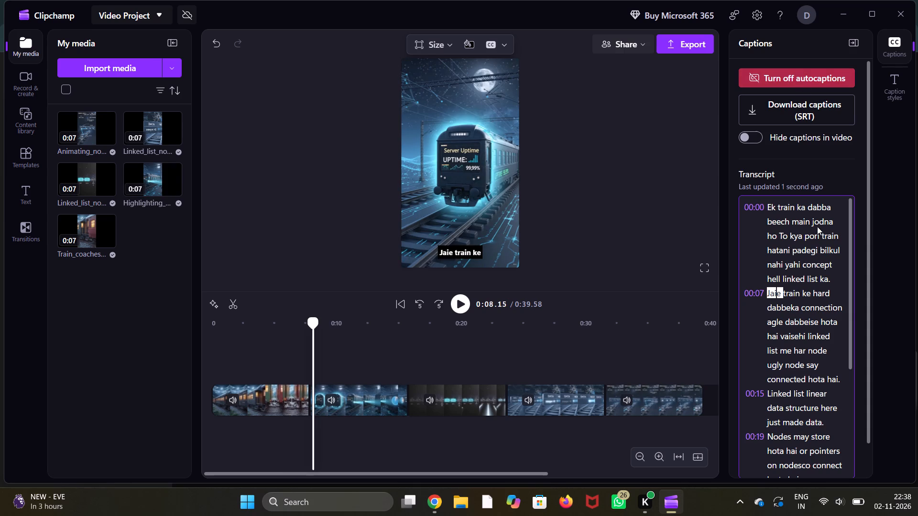
key(s)
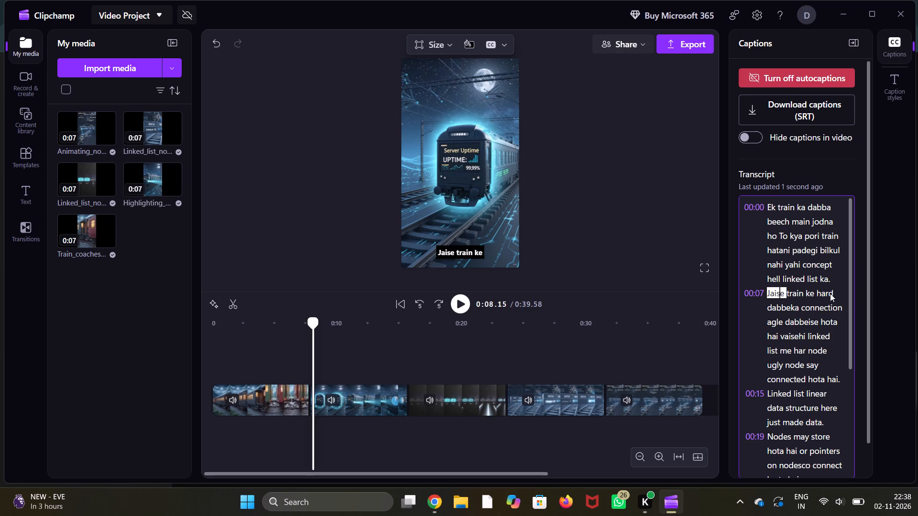
click(829, 292)
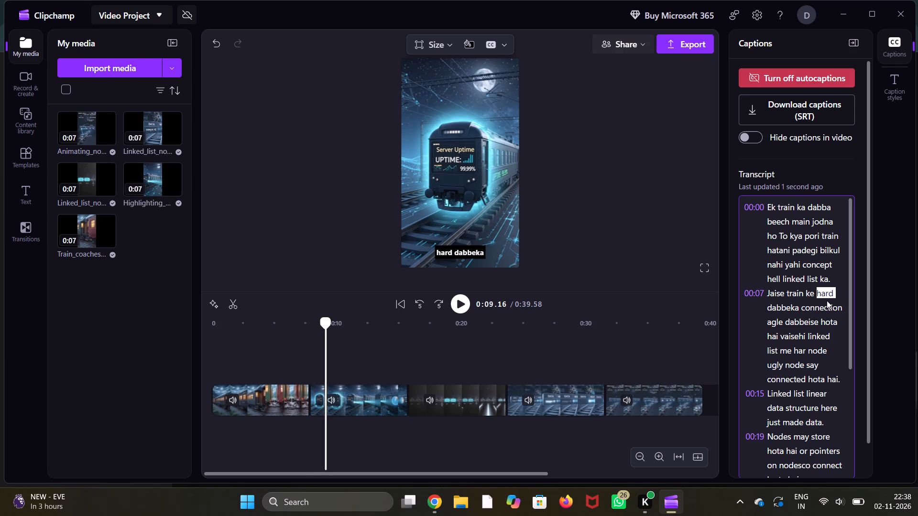
key(Right)
key(BackSpace)
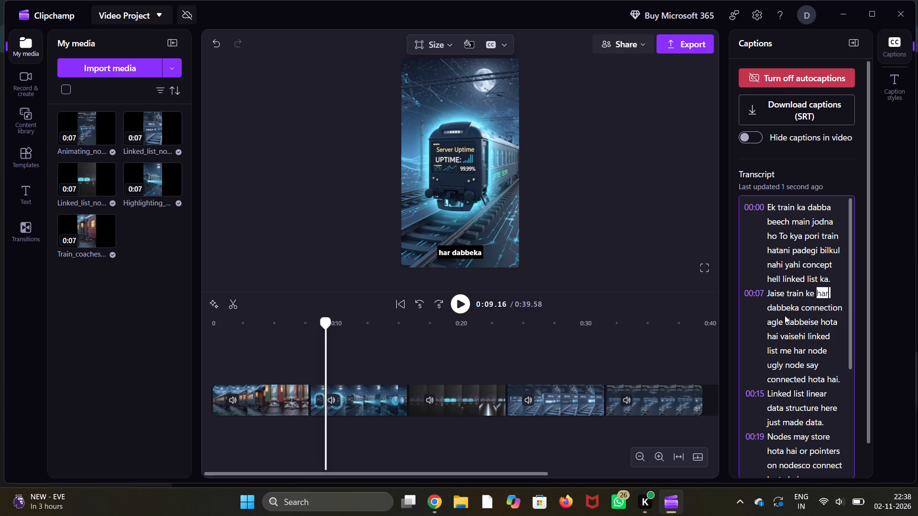
click(795, 306)
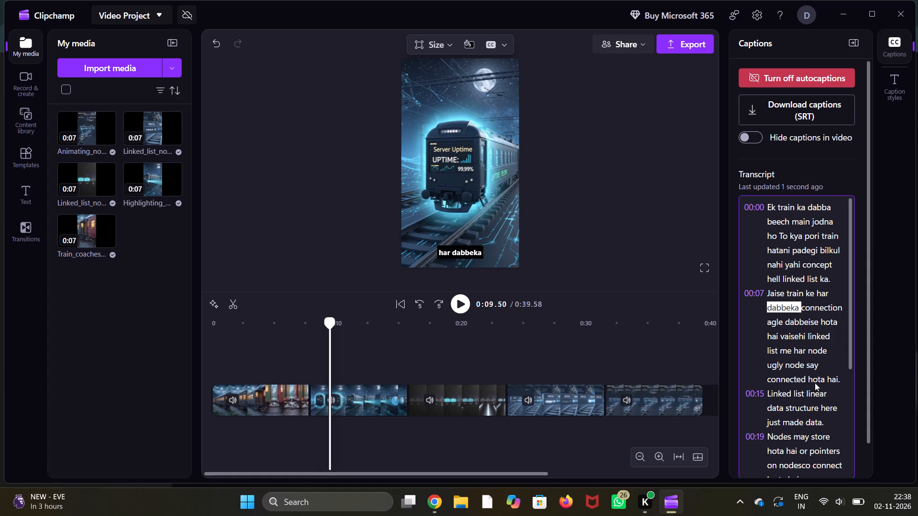
click(790, 306)
key(space)
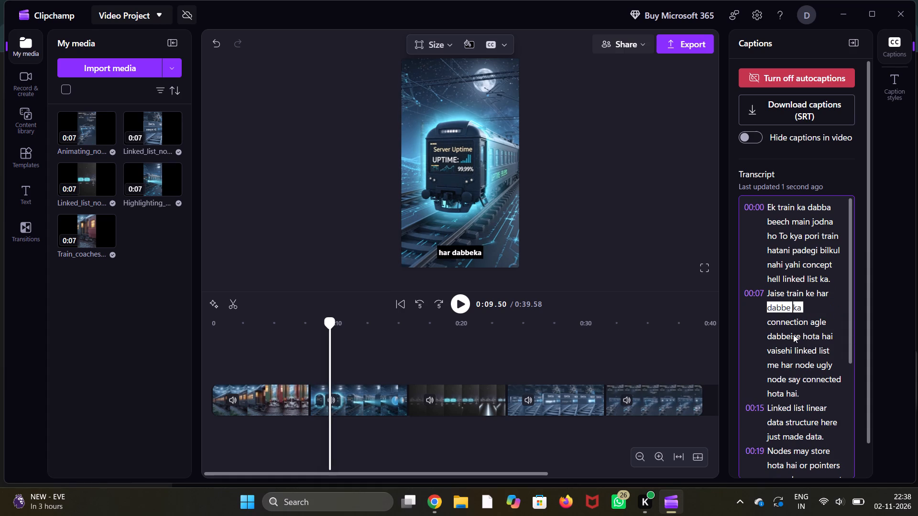
Correct the middle of the 00:07 transcript segment to read "agle dabbe se hota hai vaise hi", keeping the spelling "agle".
click(826, 319)
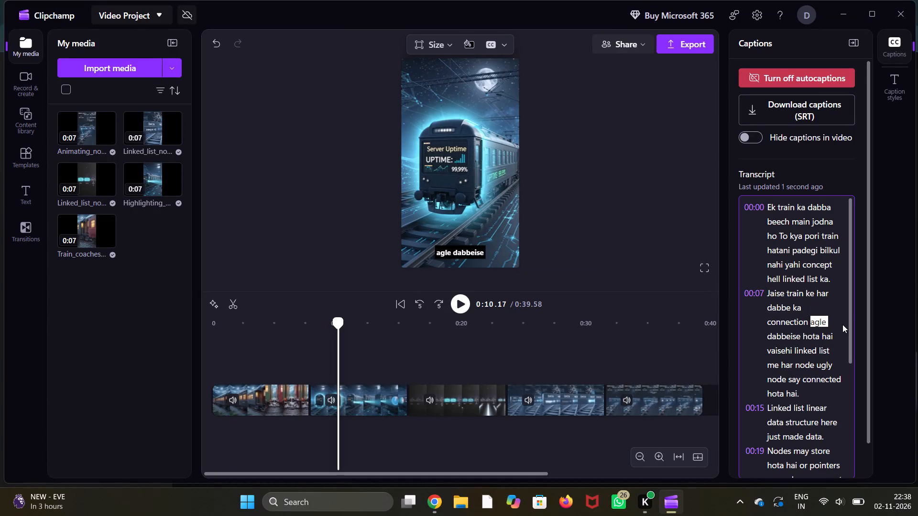
key(e)
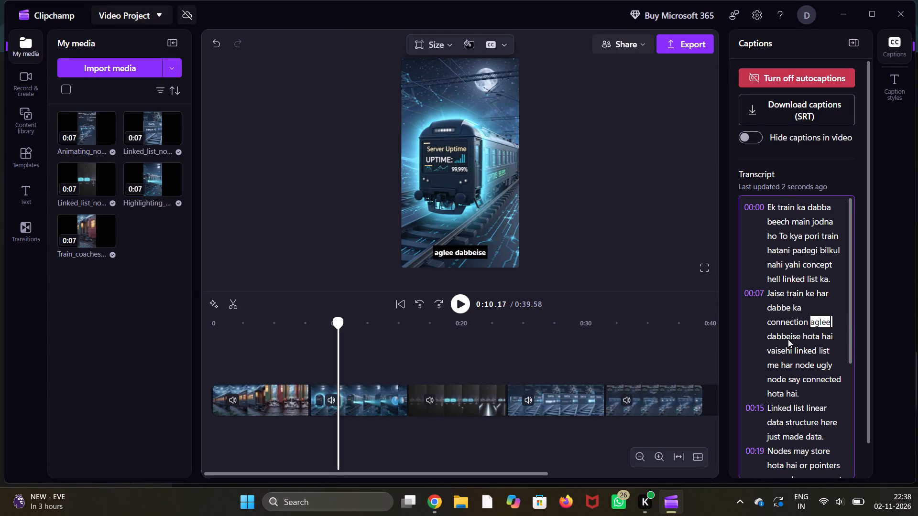
click(791, 336)
key(space)
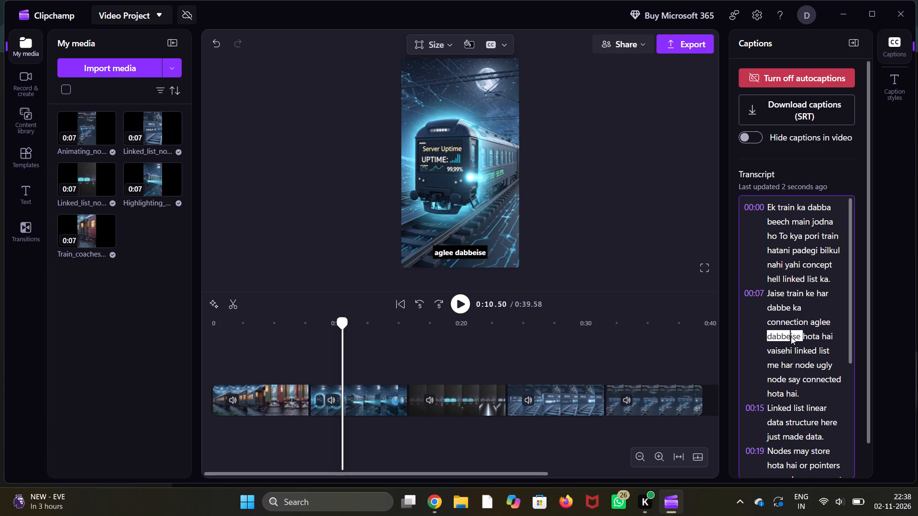
key(Right)
key(BackSpace)
click(829, 322)
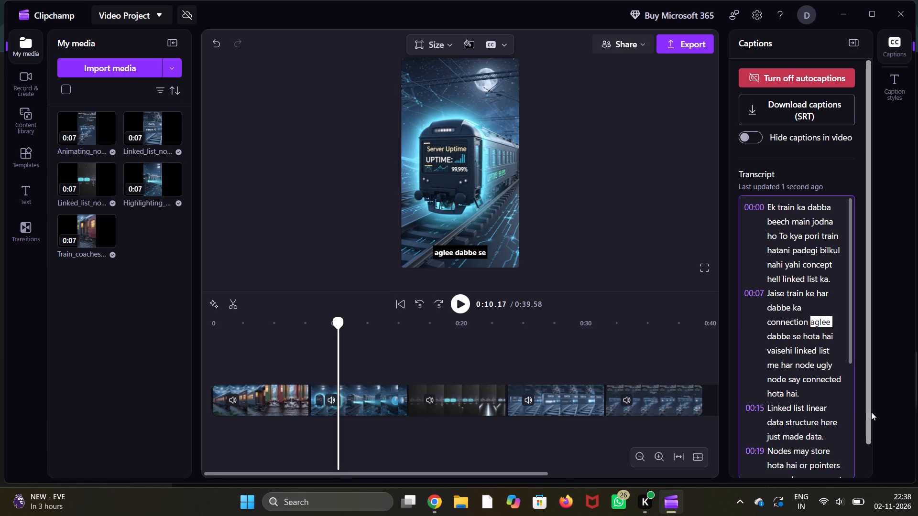
key(BackSpace)
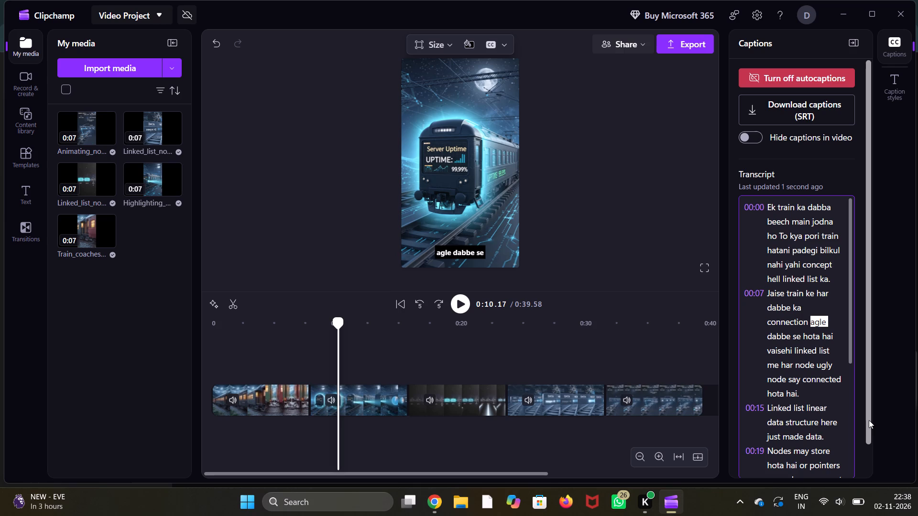
click(786, 351)
key(space)
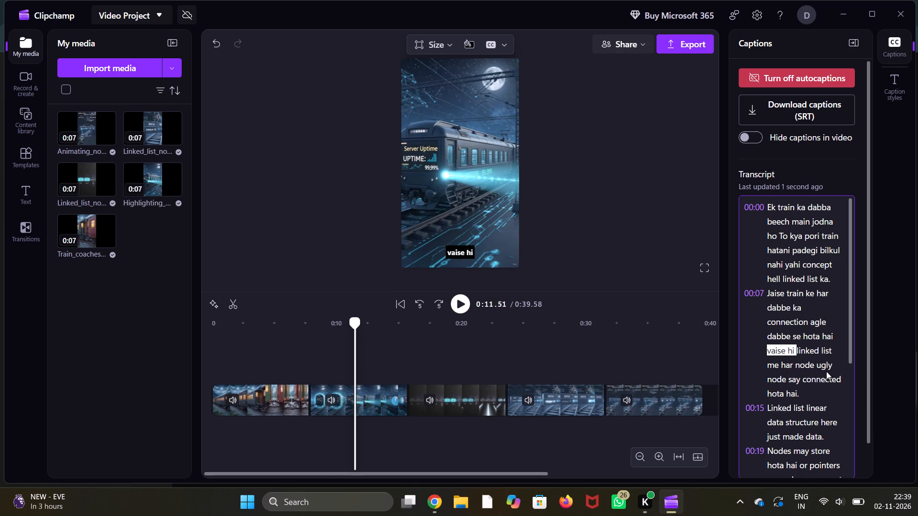
Correct "ugly" near the end of the 00:07 transcript segment so it reads "har node agli node".
click(830, 365)
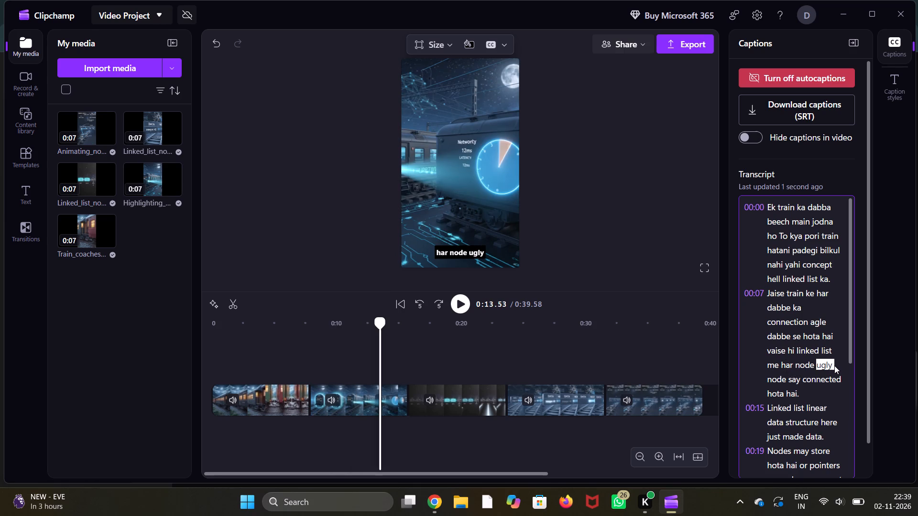
click(835, 365)
key(BackSpace)
key(i)
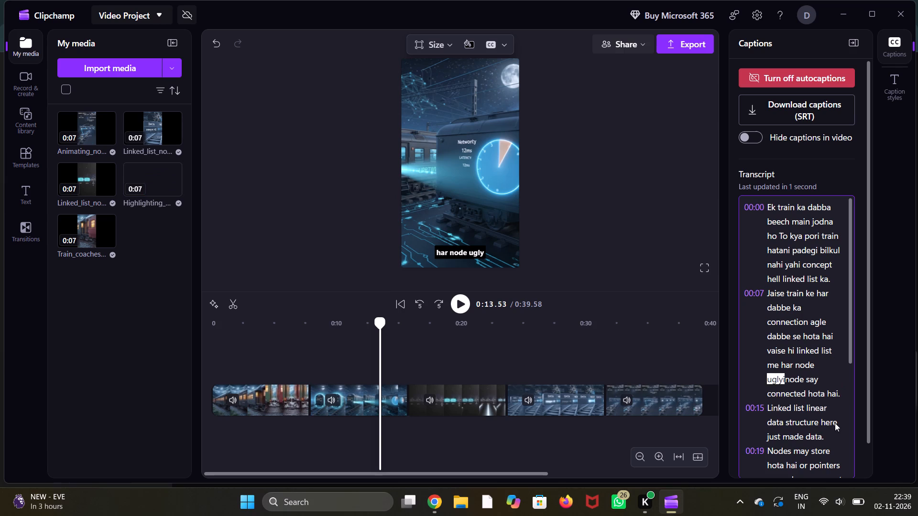
click(772, 378)
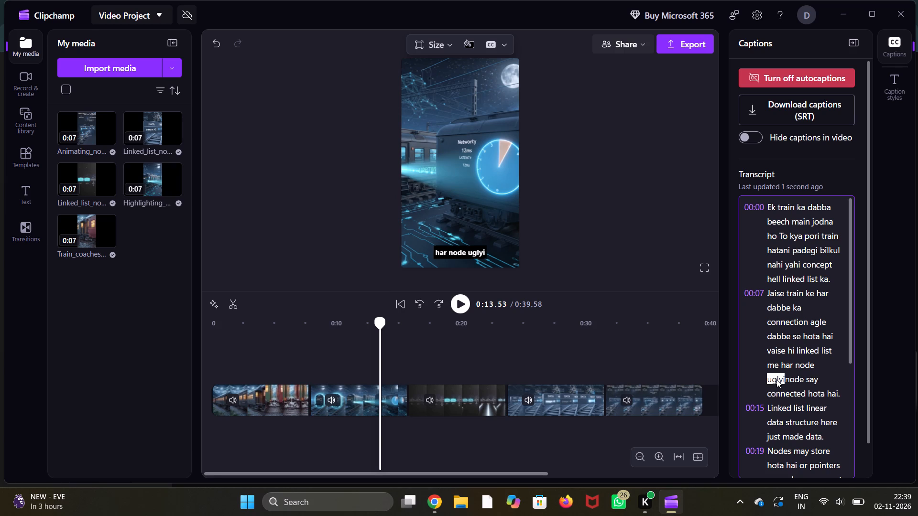
key(BackSpace)
key(a)
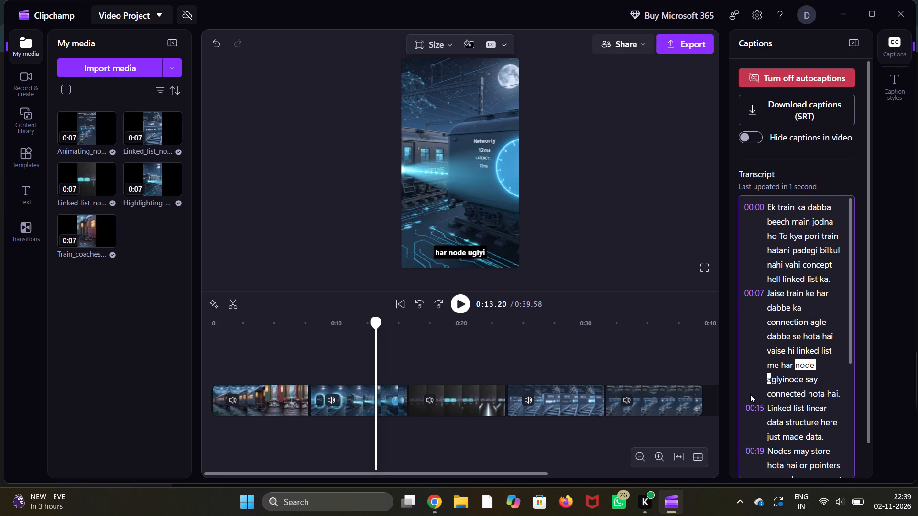
click(782, 379)
key(space)
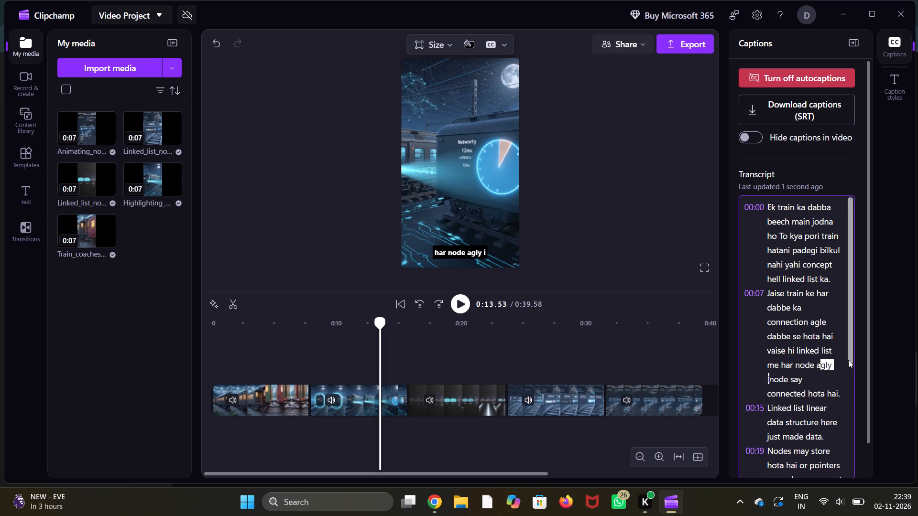
click(831, 361)
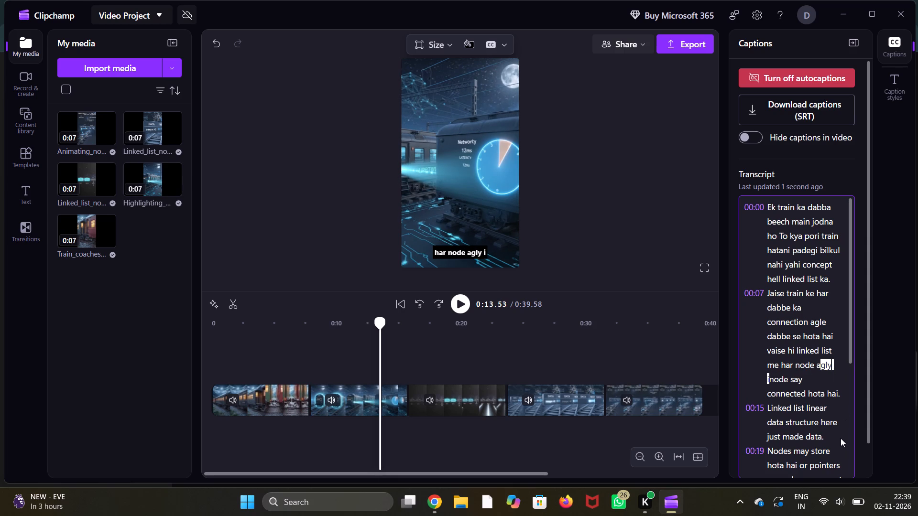
key(BackSpace)
key(i)
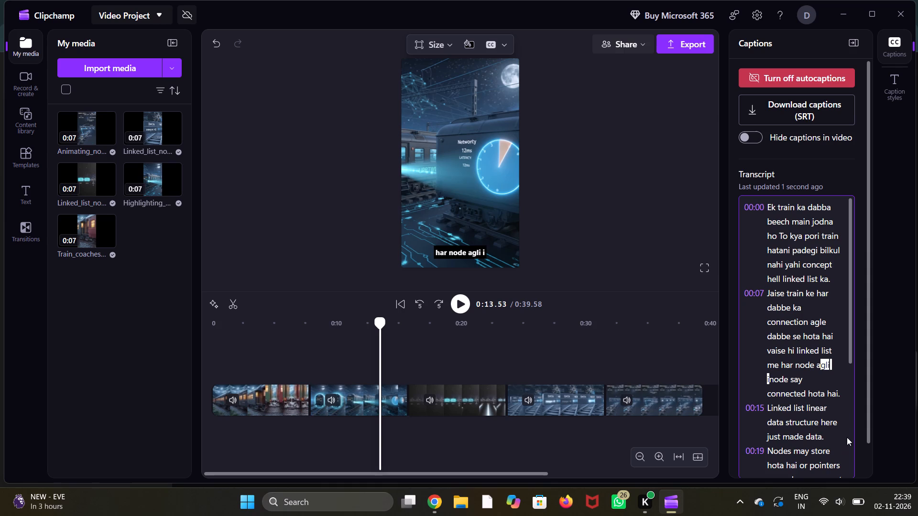
click(770, 381)
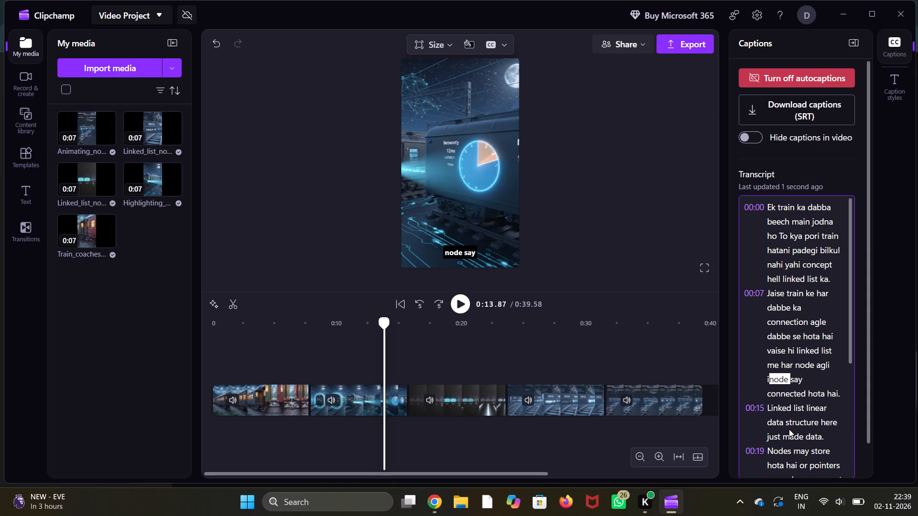
key(BackSpace)
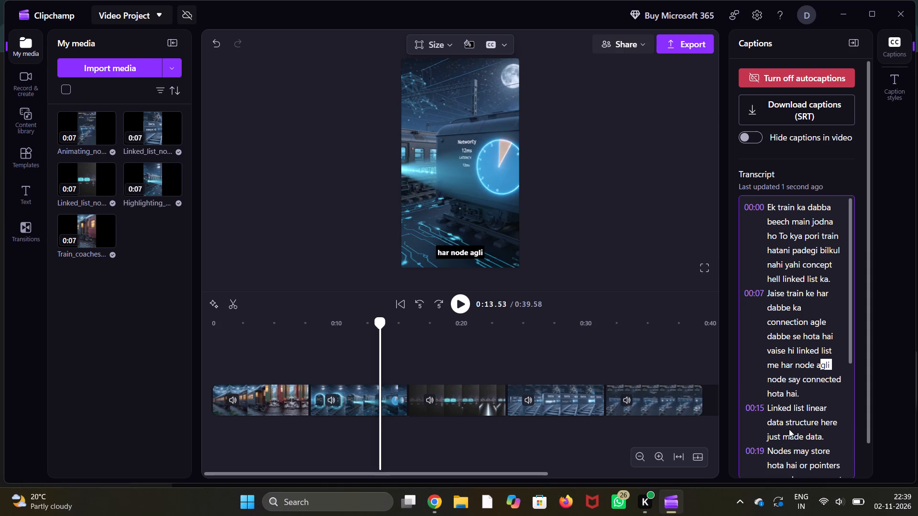
Correct "say" before "connected" in the 00:07 transcript segment to "se".
click(788, 380)
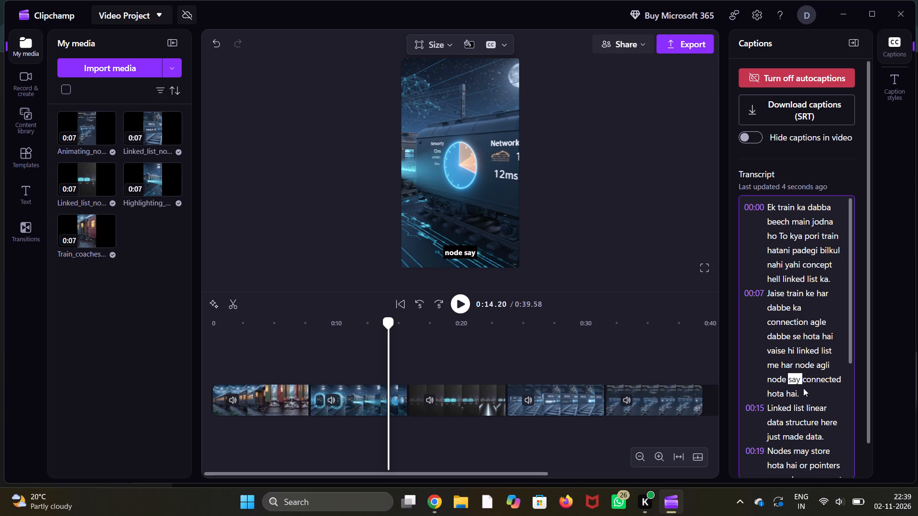
click(799, 380)
key(BackSpace)
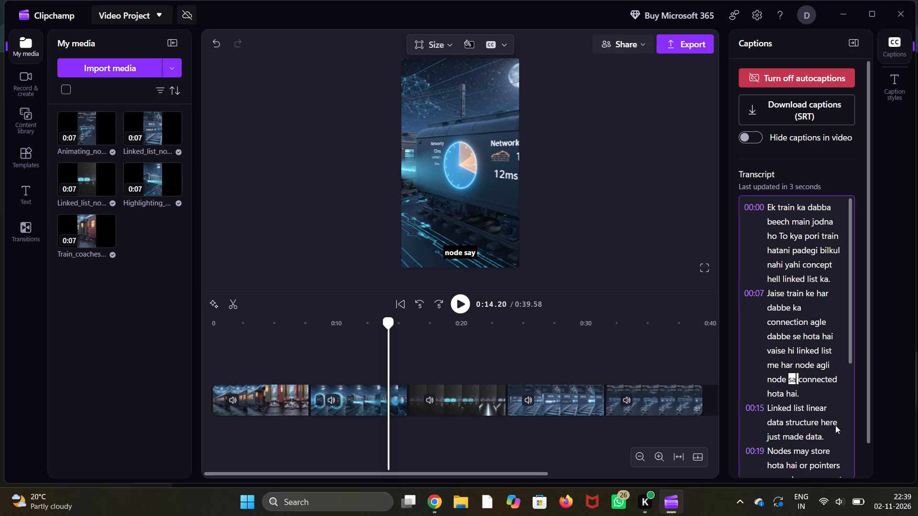
key(BackSpace)
key(e)
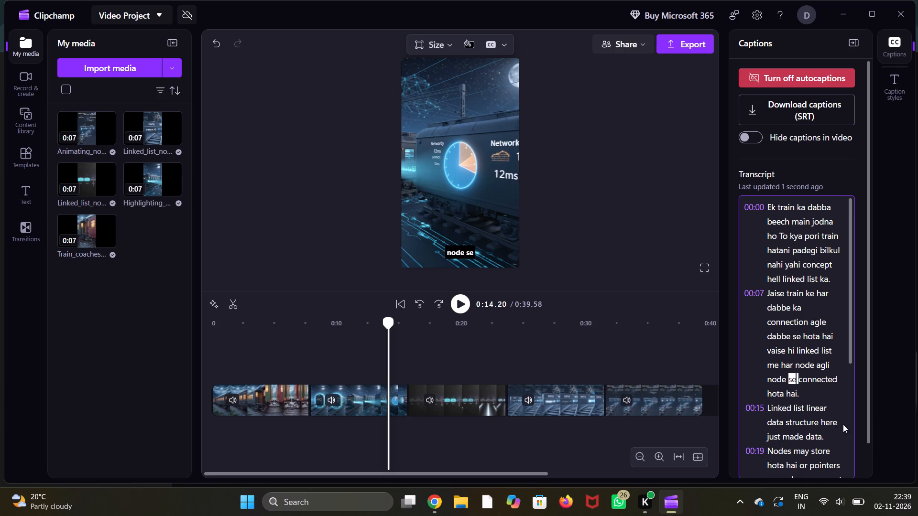
Play the video briefly from the 00:15 transcript segment and correct the word after "structure" to "hai".
scroll(805, 400, down, 1)
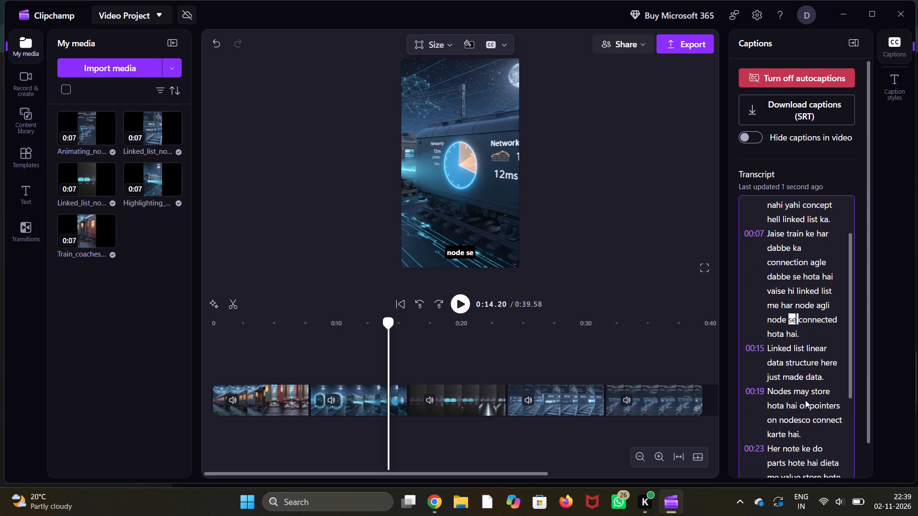
click(809, 365)
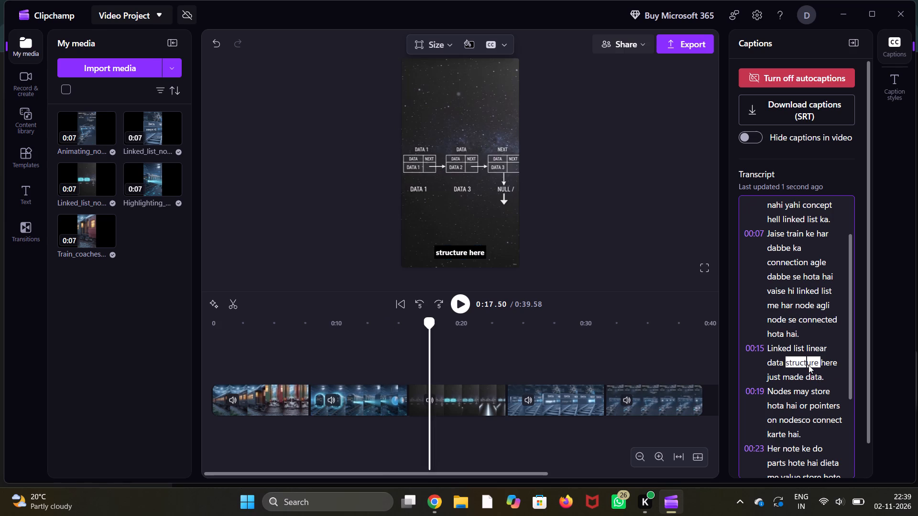
click(461, 302)
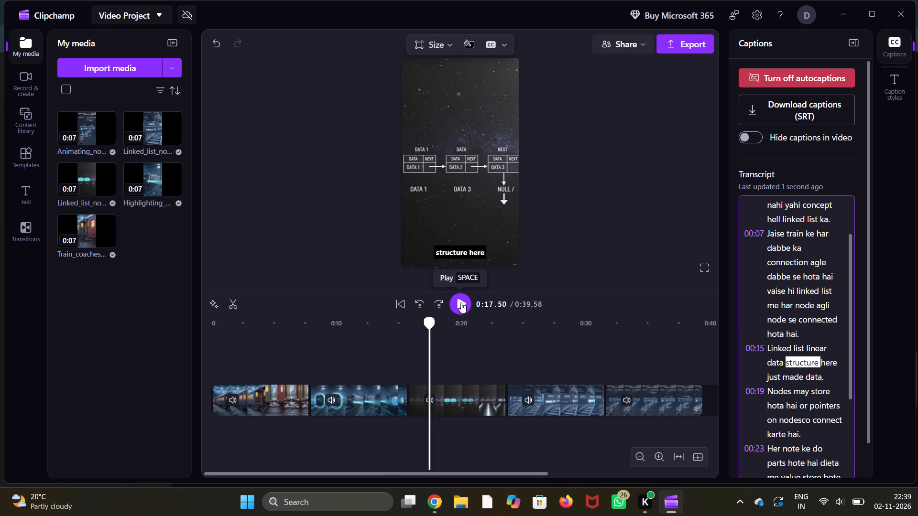
click(461, 302)
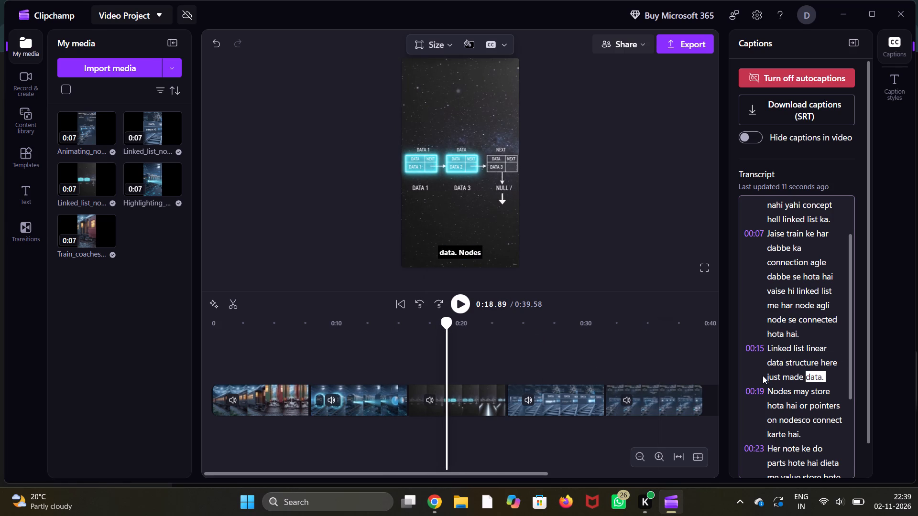
click(837, 362)
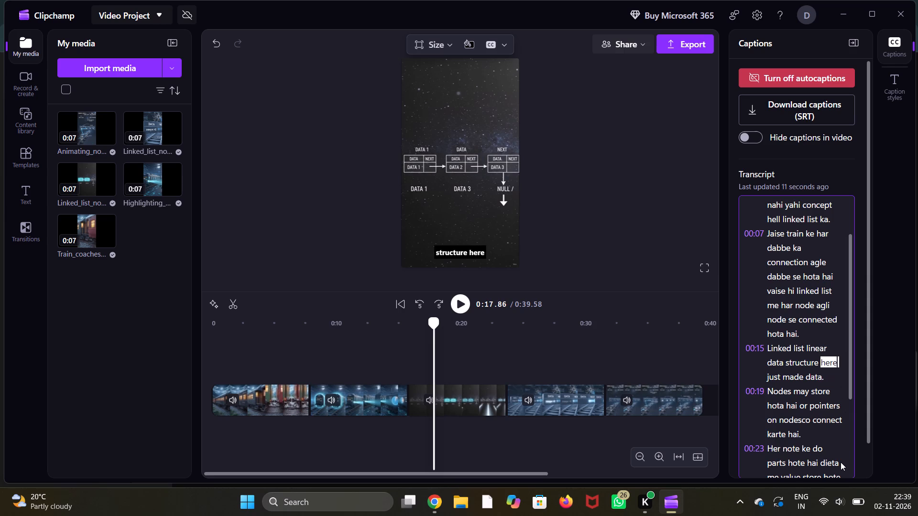
key(BackSpace)
key(BackSpace)
key(BackSpace)
text(ai)
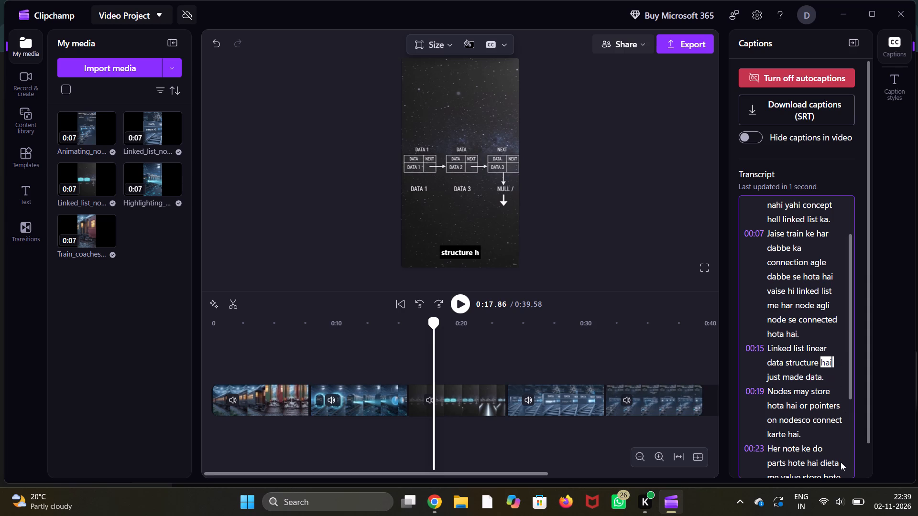
Correct the ending of the 00:15 transcript segment to "jisme data.", checking it against playback and removing the extra word "made".
click(776, 377)
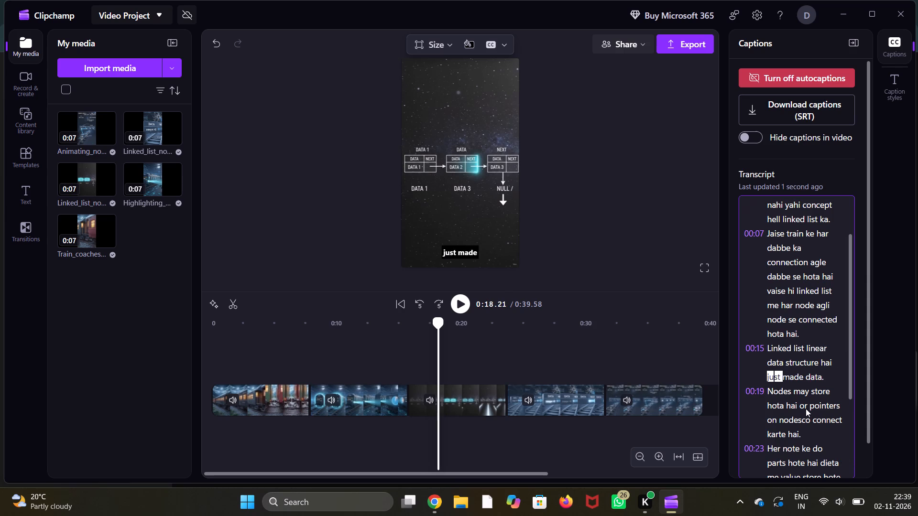
key(Right)
key(Right)
key(BackSpace)
key(BackSpace)
key(BackSpace)
text(ism)
key(BackSpace)
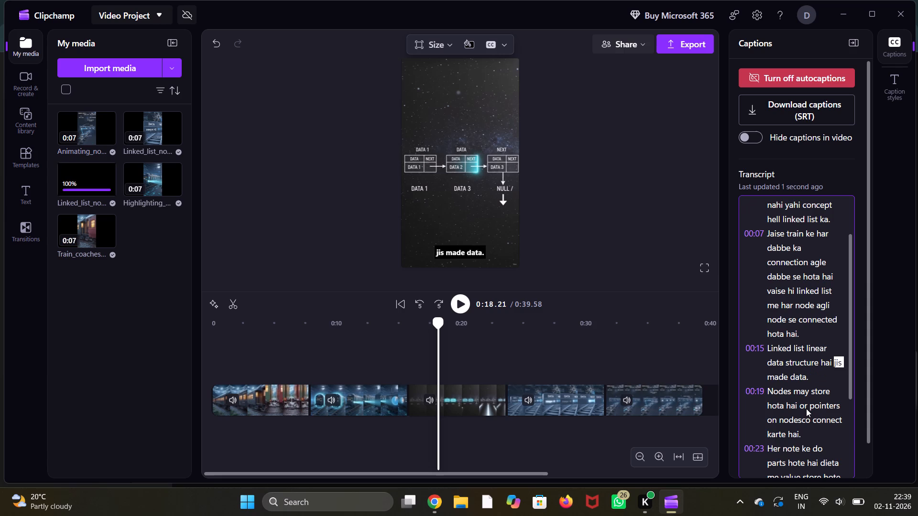
text(me)
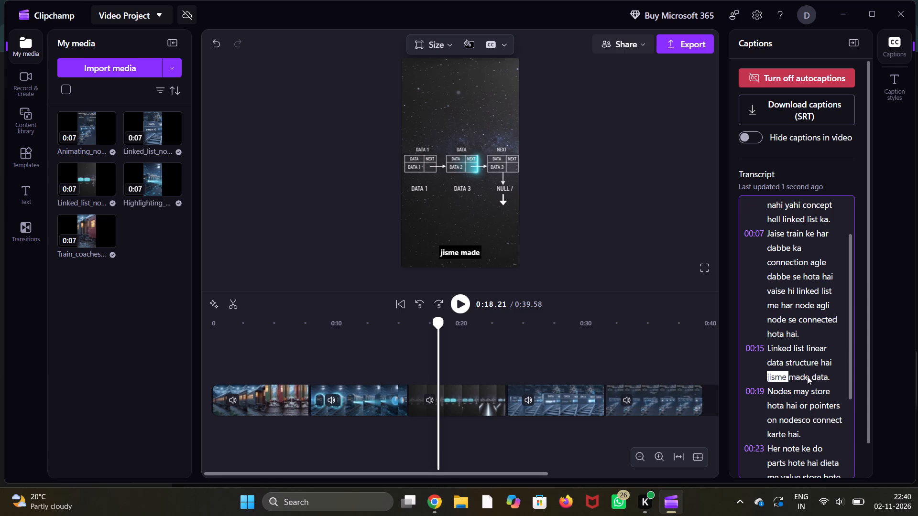
click(464, 304)
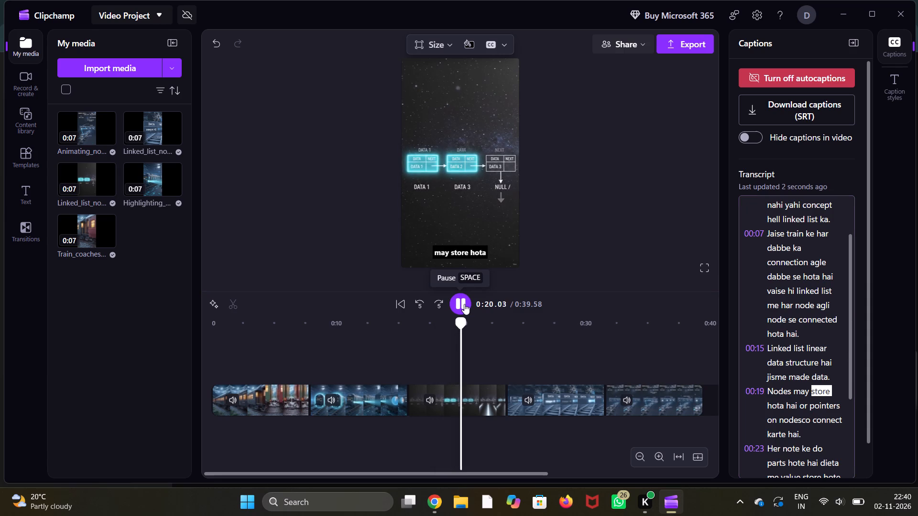
click(464, 304)
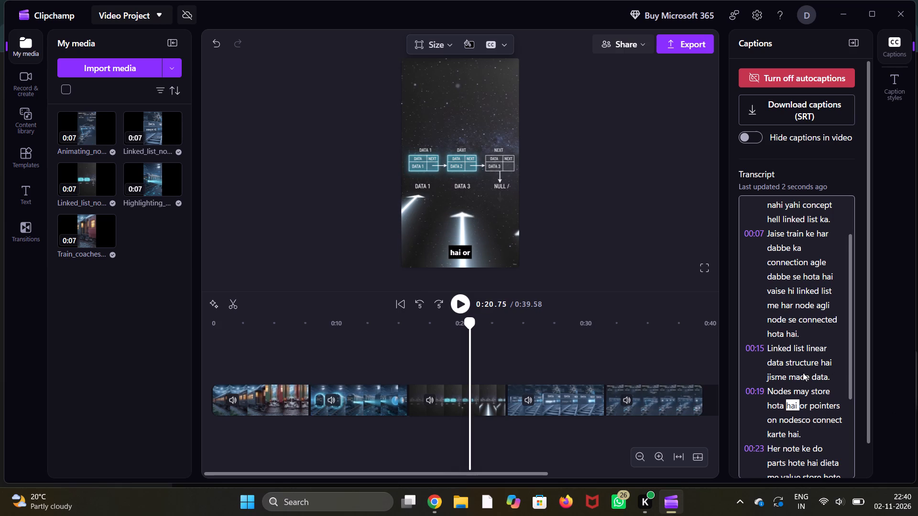
double_click(803, 373)
key(BackSpace)
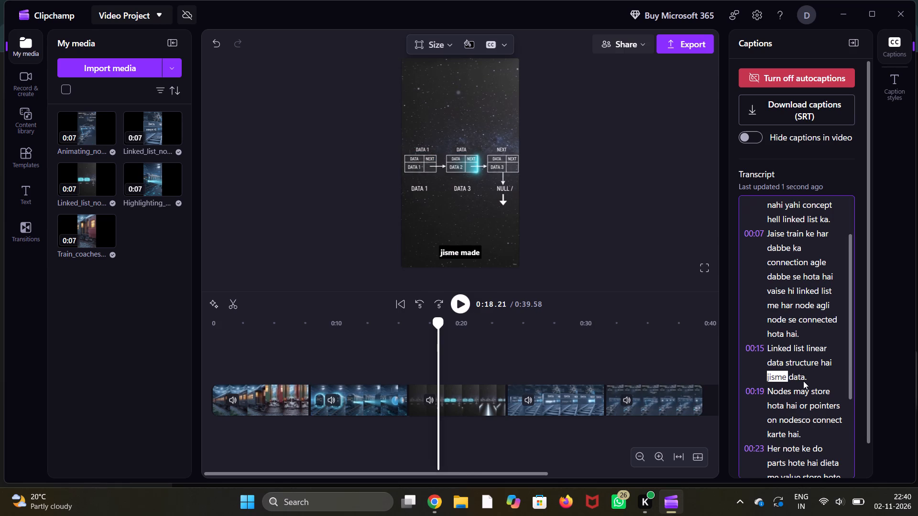
click(808, 377)
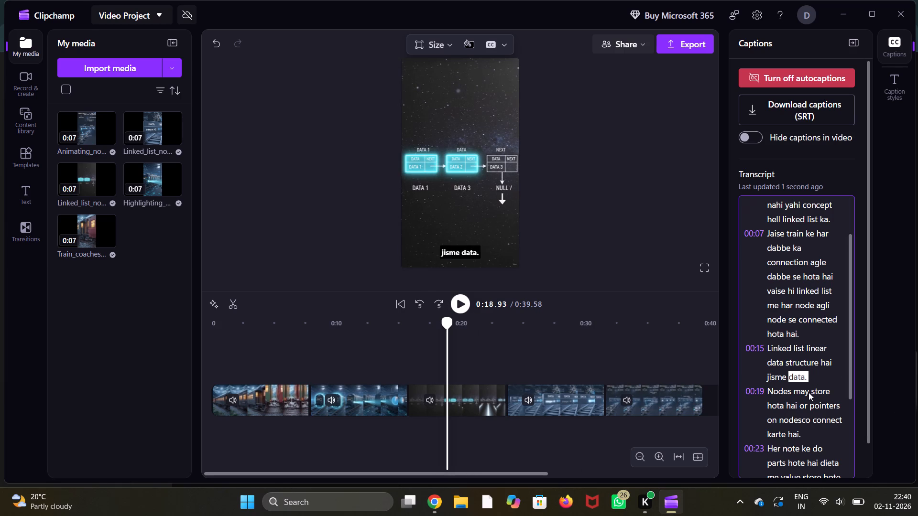
Correct the 00:19 transcript segment so it reads "Nodes mei store" and "nodes ko connect".
click(808, 392)
key(BackSpace)
key(BackSpace)
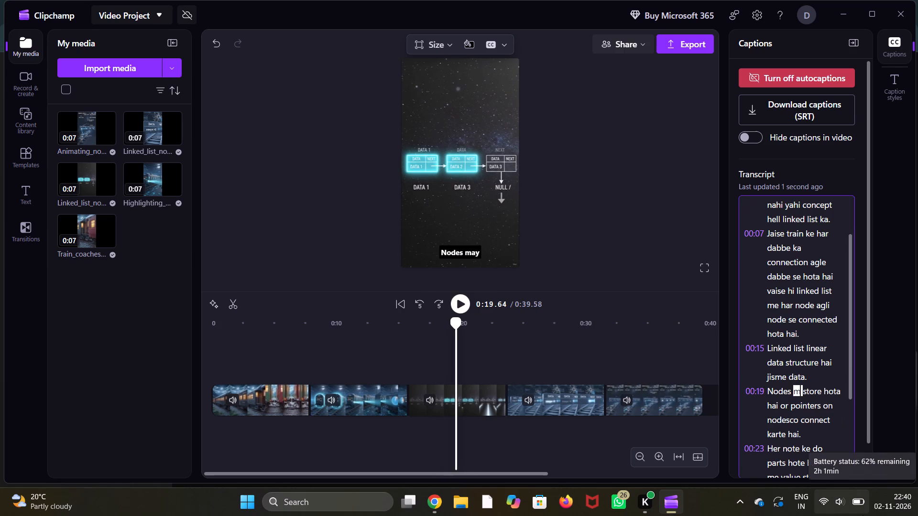
text(ei)
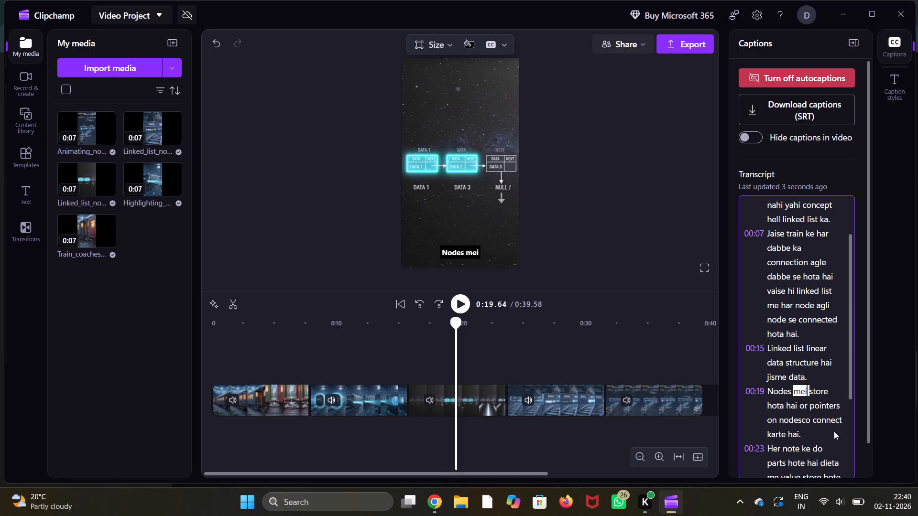
click(801, 419)
key(space)
click(809, 420)
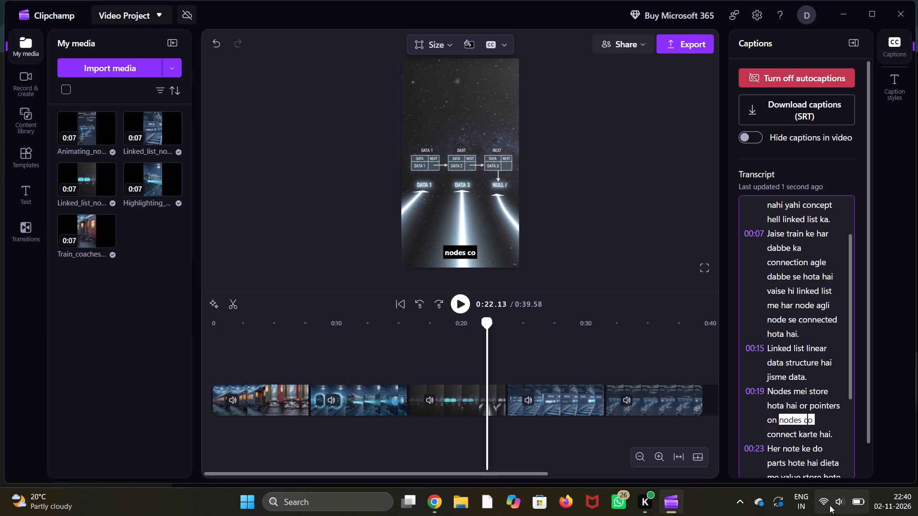
key(BackSpace)
key(k)
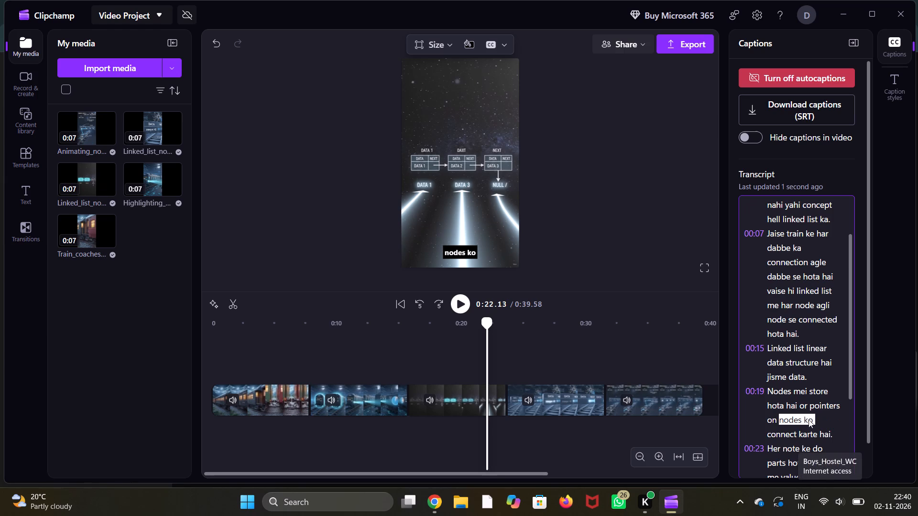
Play on briefly from the 00:19 transcript segment and correct the start of the 00:23 segment to "Har node ke do parts hote hai data".
scroll(808, 416, down, 1)
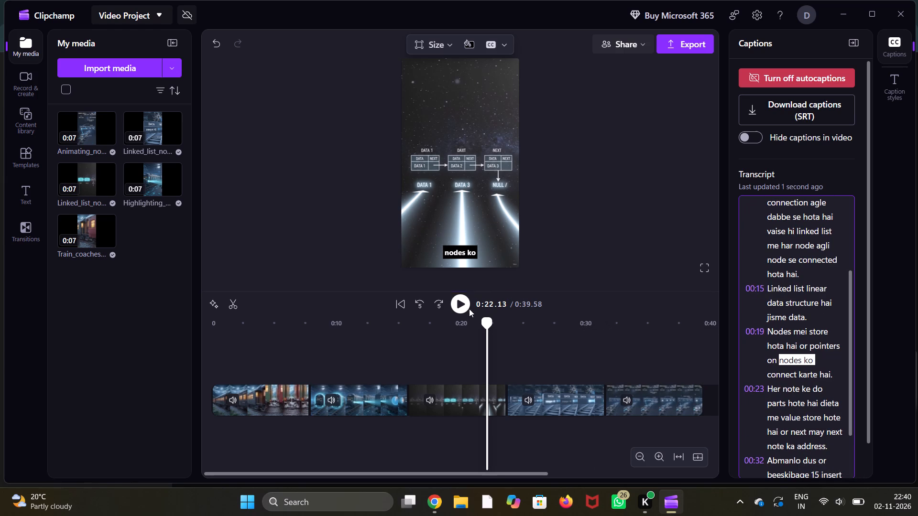
click(465, 305)
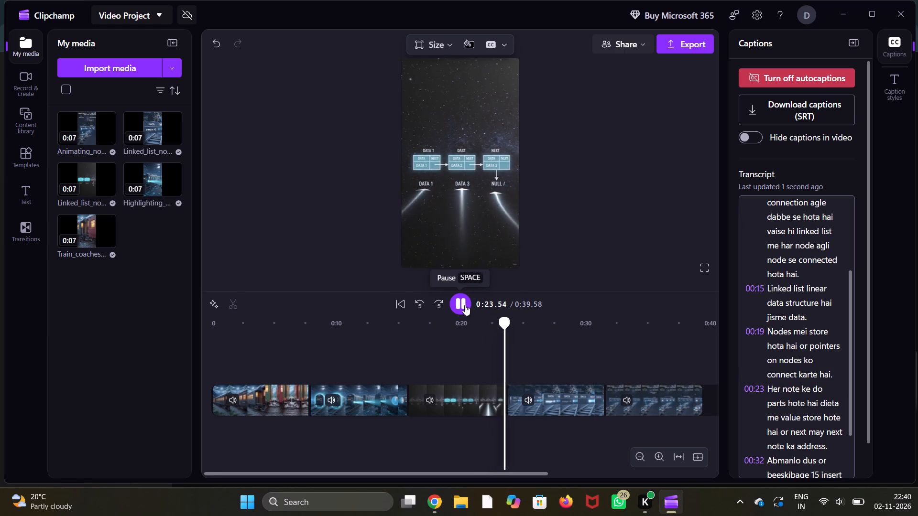
click(465, 305)
scroll(785, 408, down, 1)
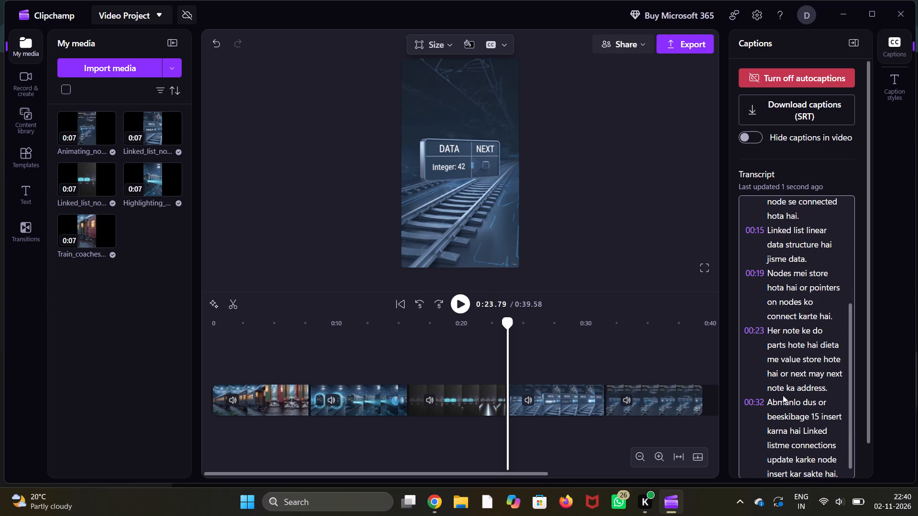
click(776, 331)
key(BackSpace)
key(a)
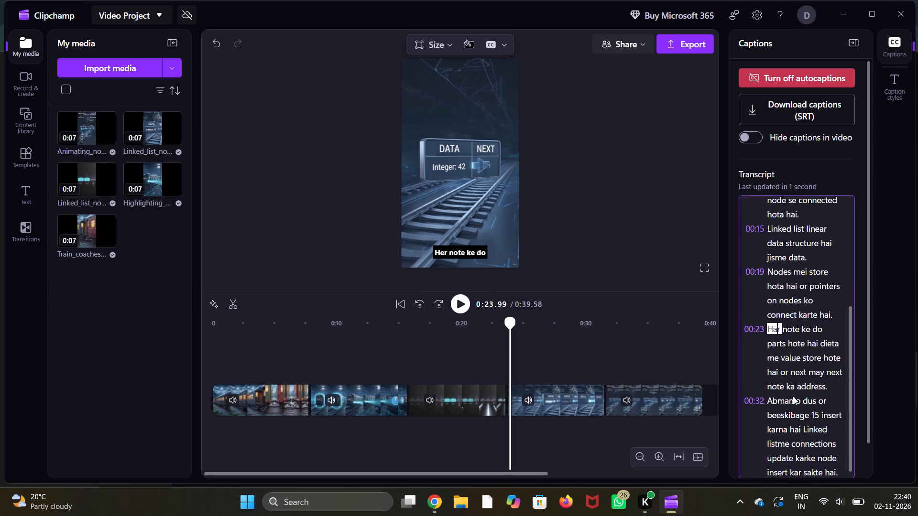
click(795, 327)
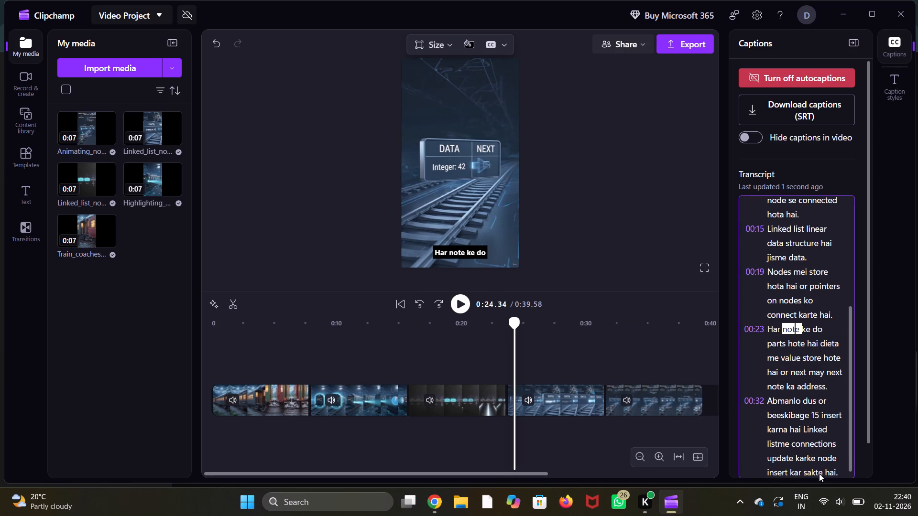
key(BackSpace)
key(d)
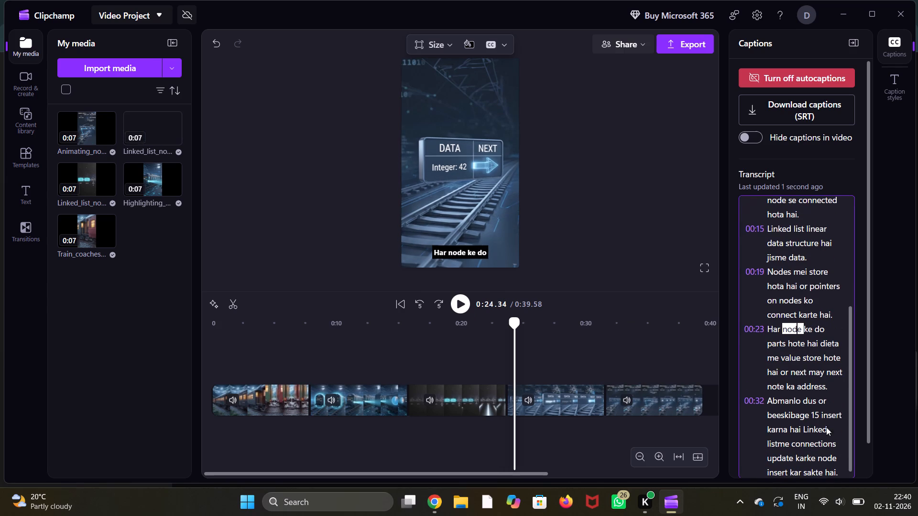
click(831, 341)
key(BackSpace)
key(BackSpace)
key(a)
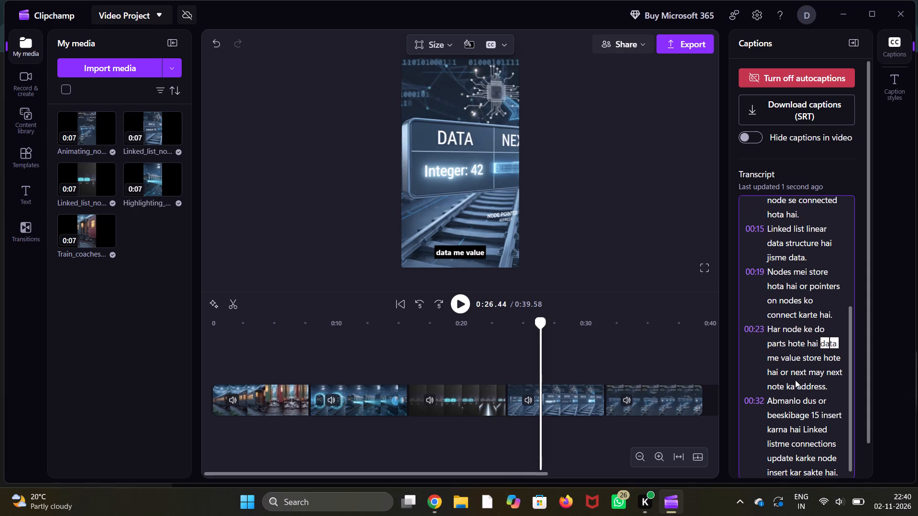
Check the rest of the 00:23 transcript segment against playback and correct its ending to "or next mien next node ka address.".
click(814, 355)
click(464, 303)
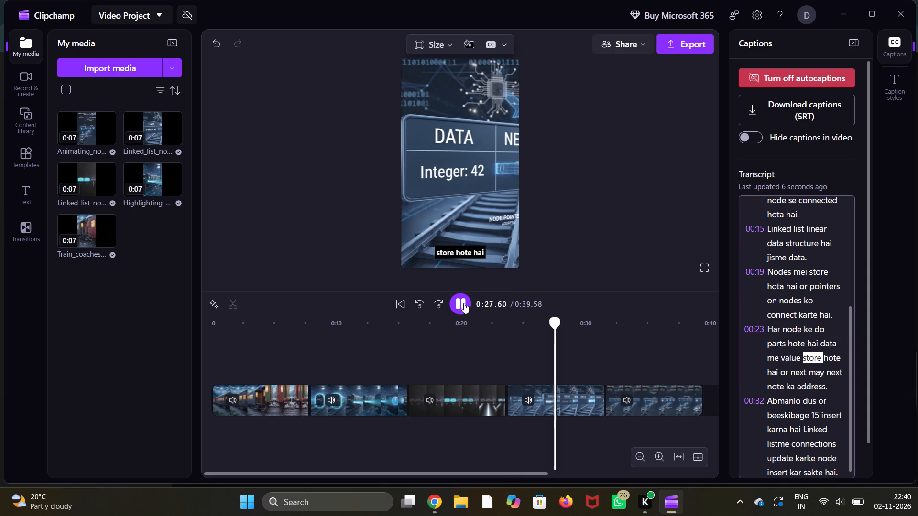
click(464, 303)
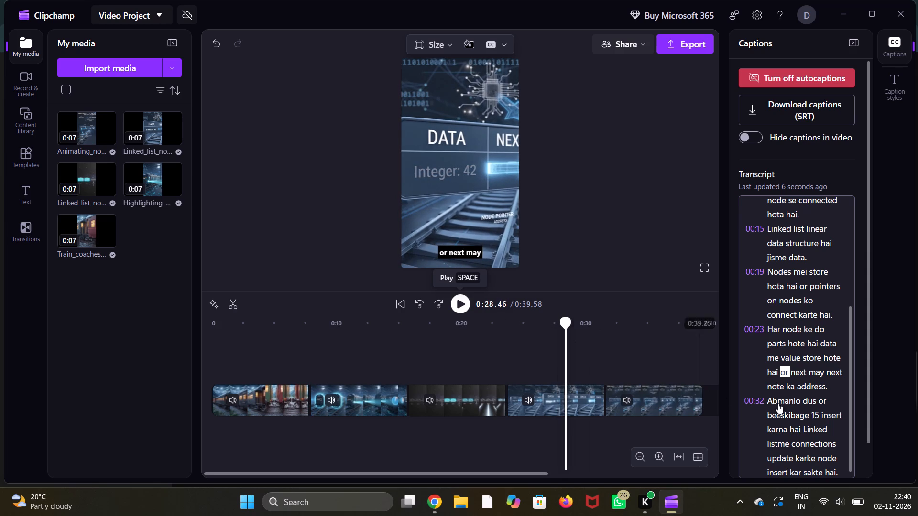
click(821, 370)
key(BackSpace)
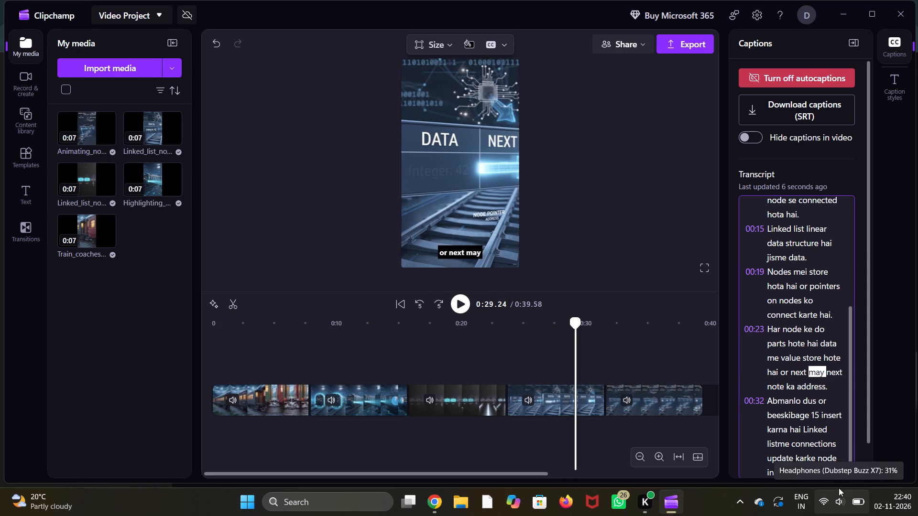
text(ie)
key(Right)
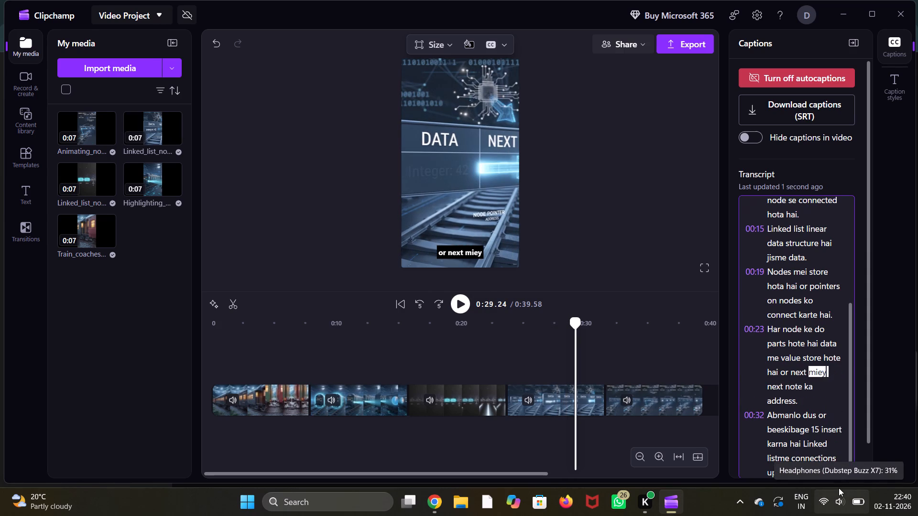
key(BackSpace)
key(n)
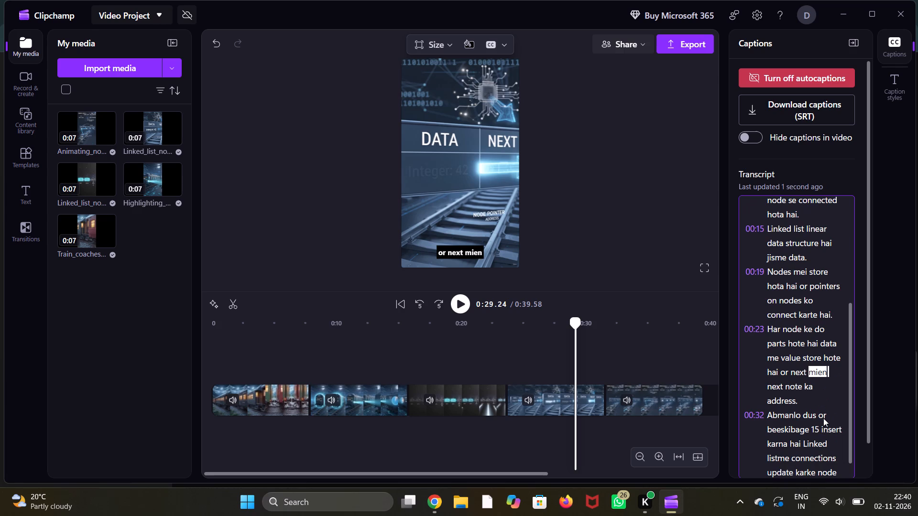
click(798, 387)
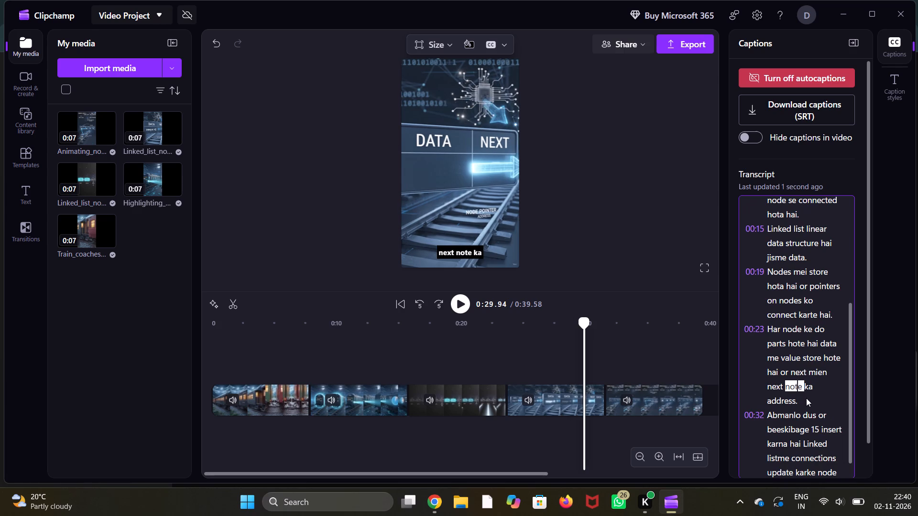
key(BackSpace)
key(d)
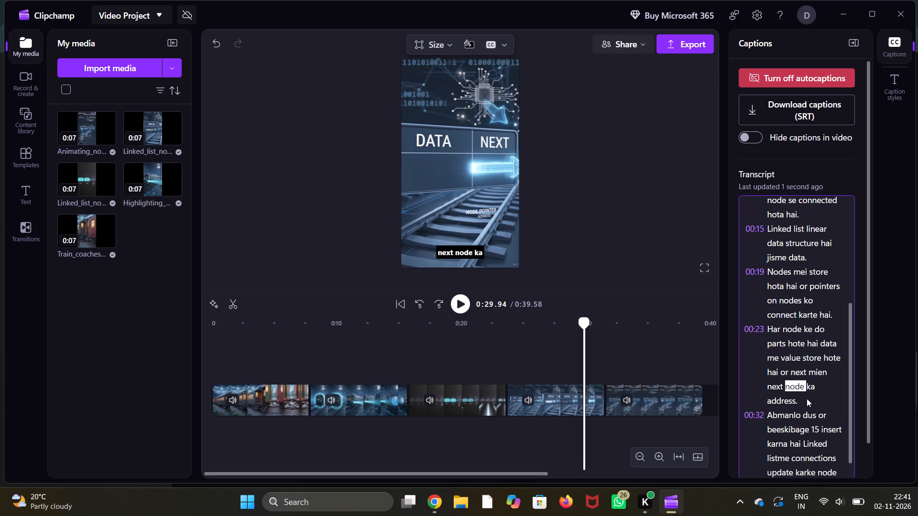
Correct the opening of the 00:32 transcript segment to "Ab manlo 10 or".
scroll(807, 397, down, 3)
click(795, 398)
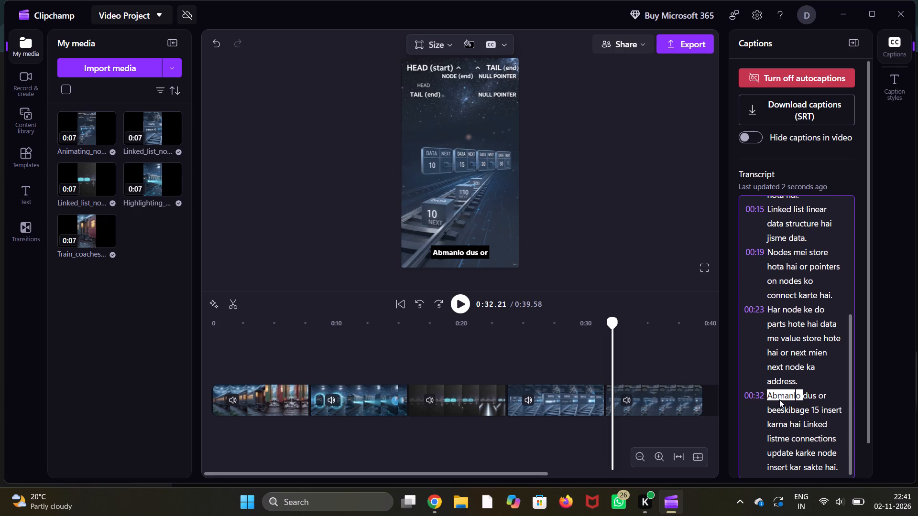
click(779, 394)
key(space)
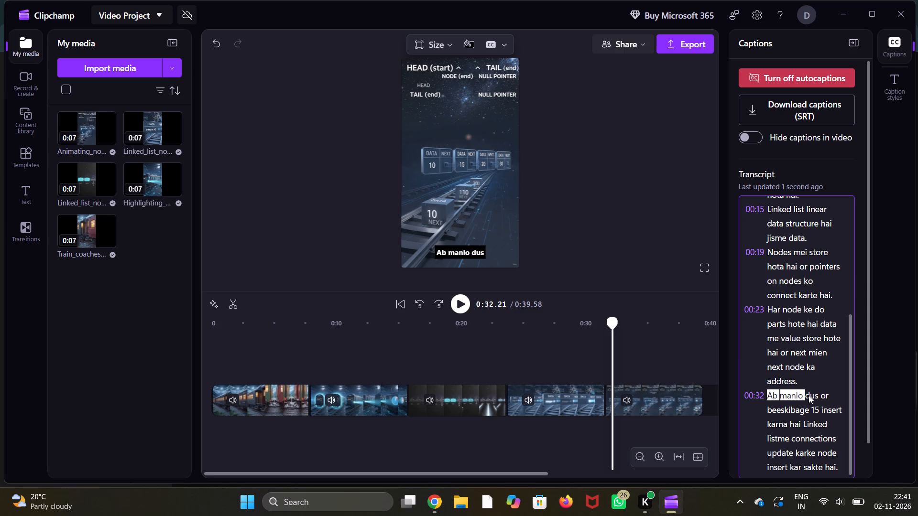
double_click(813, 392)
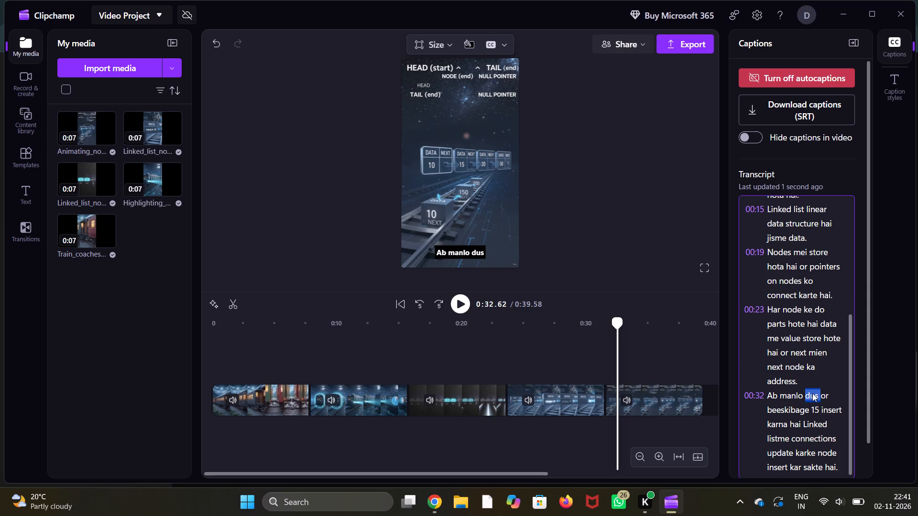
text(10)
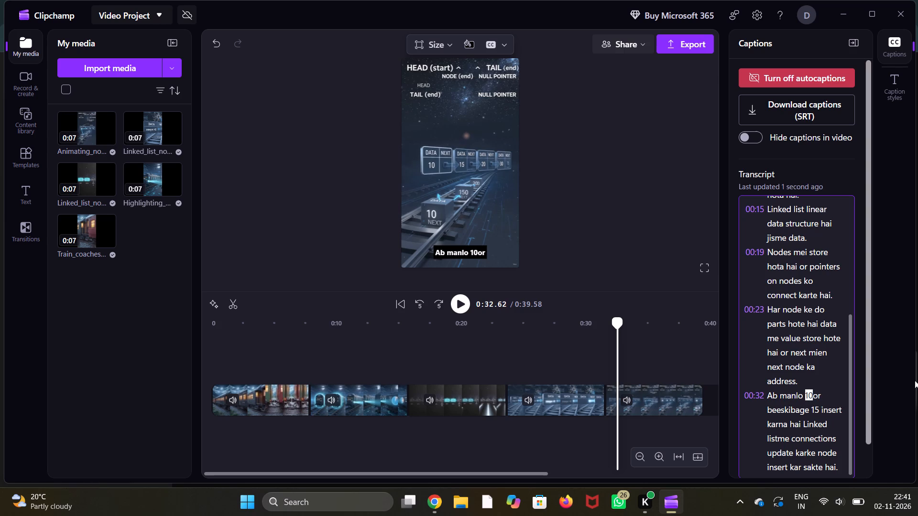
key(space)
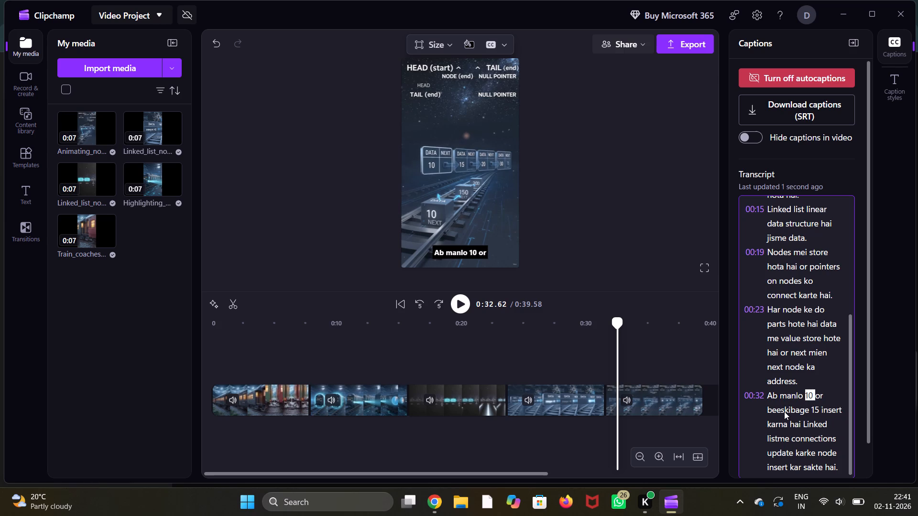
Rewrite "beeskibage" in the 00:32 transcript segment as the separate words "20 ki bage".
click(780, 408)
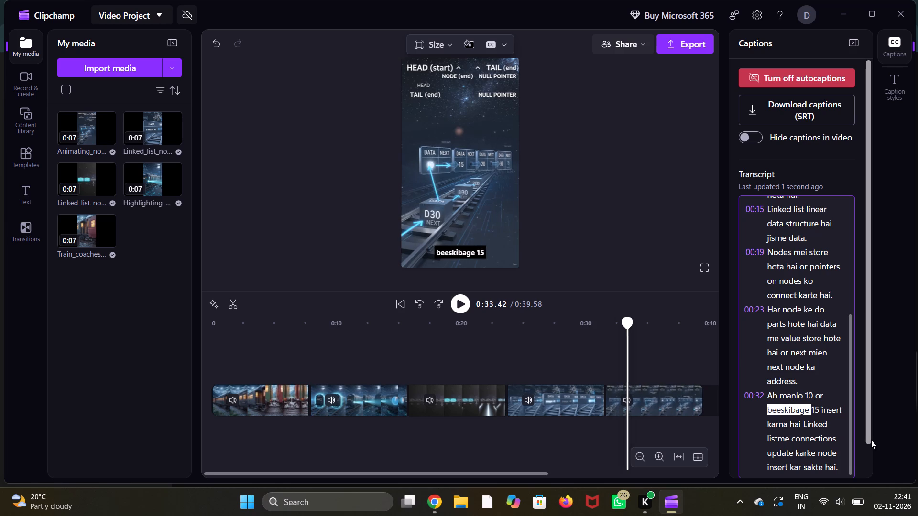
key(Right)
key(BackSpace)
key(BackSpace)
key(BackSpace)
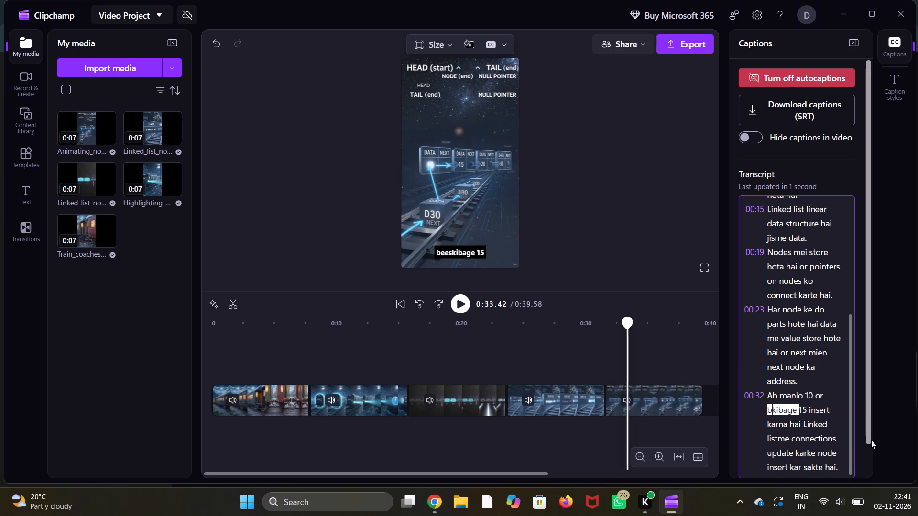
key(BackSpace)
text(20)
key(space)
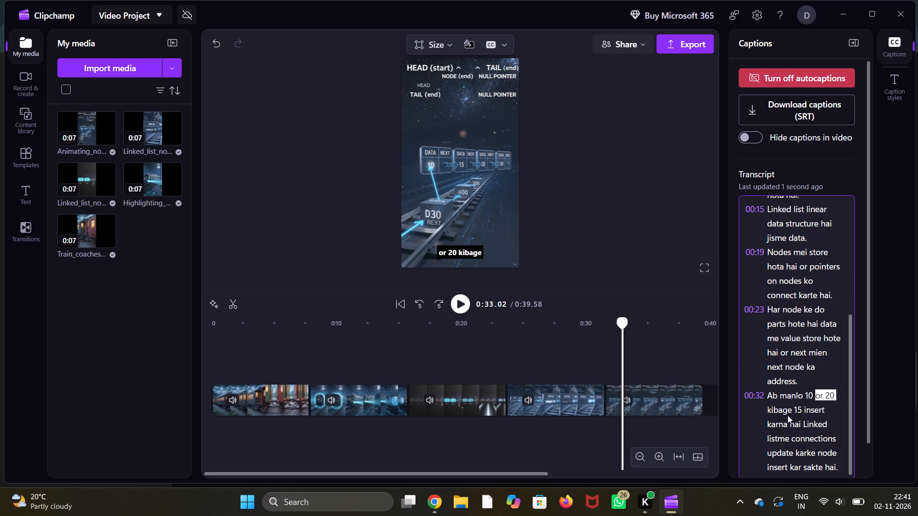
click(776, 407)
key(space)
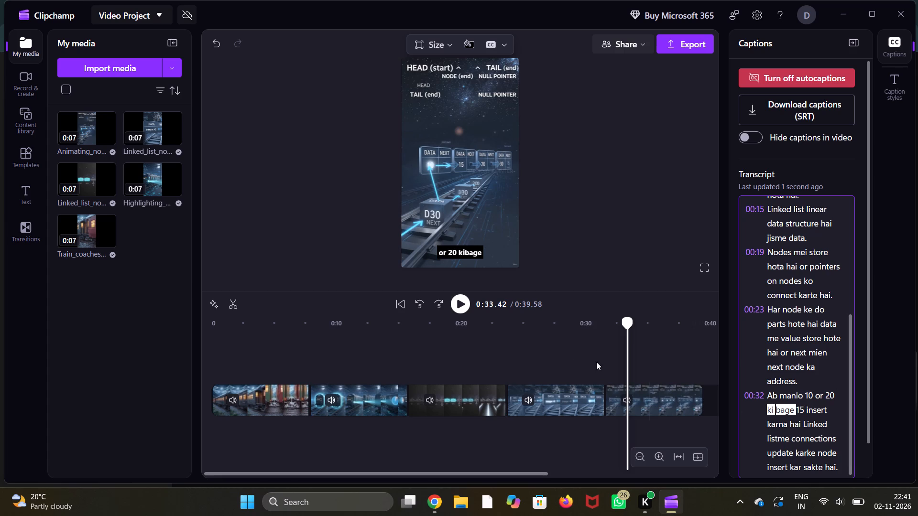
Check the words after "20" in the 00:32 transcript segment against playback and correct them to "ke bich".
click(467, 302)
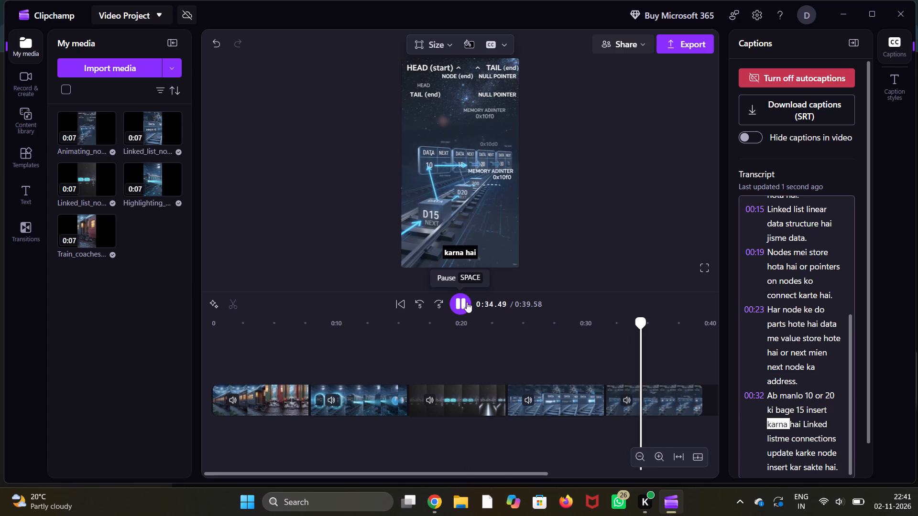
click(467, 302)
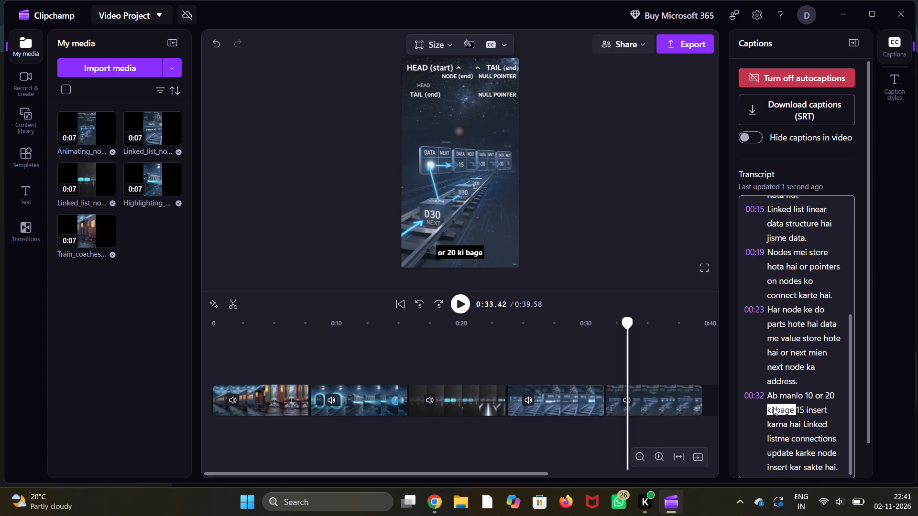
click(773, 407)
key(BackSpace)
key(e)
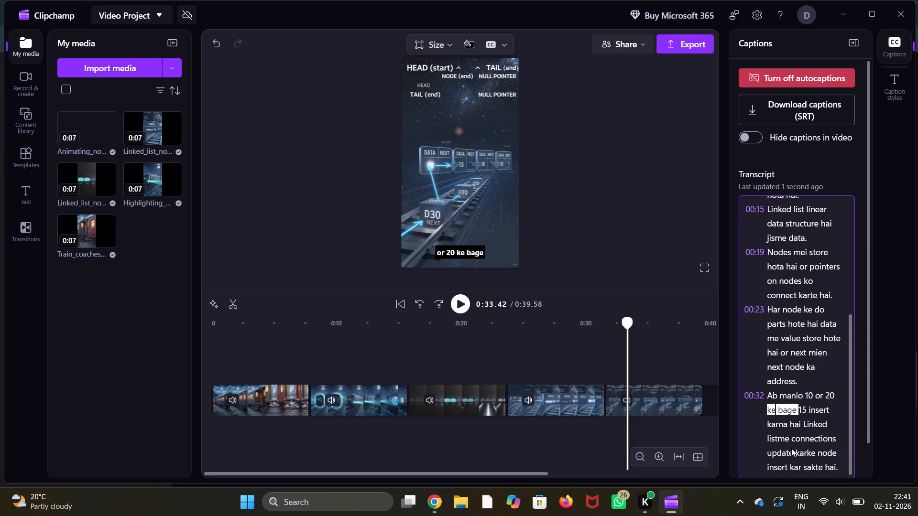
click(792, 410)
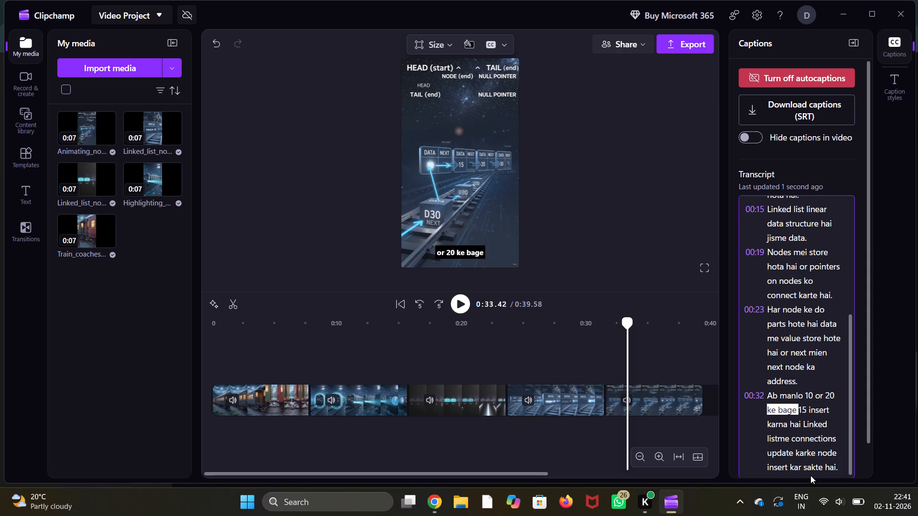
key(BackSpace)
key(BackSpace)
text(ich)
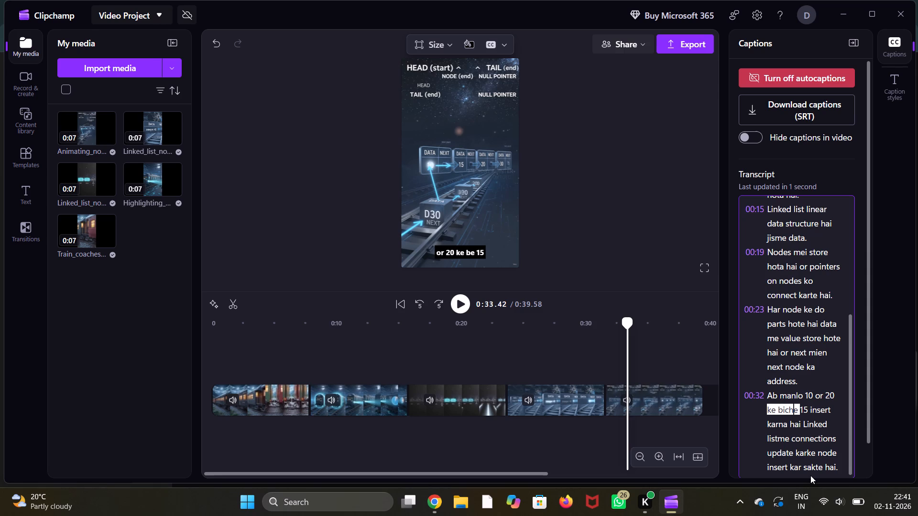
key(Right)
key(BackSpace)
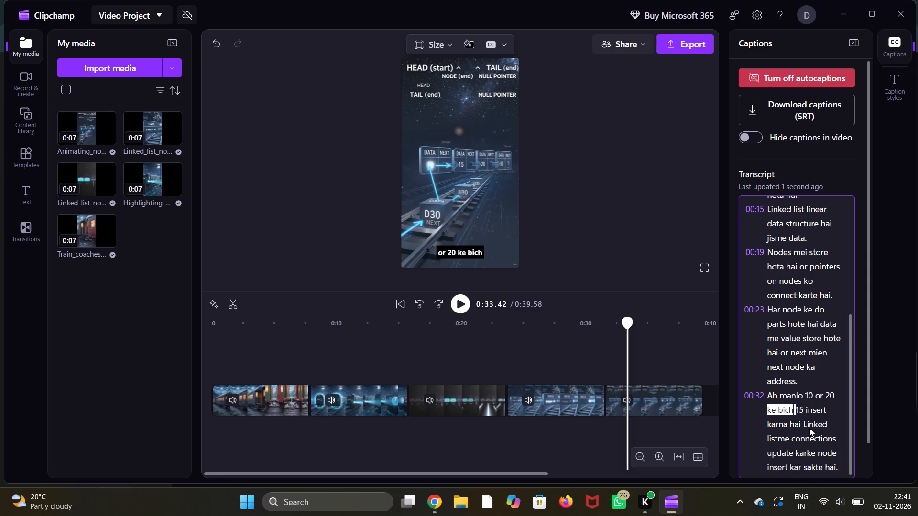
Split "listme" in the 00:32 transcript segment into "list me" and play the video on to its end.
scroll(809, 429, down, 1)
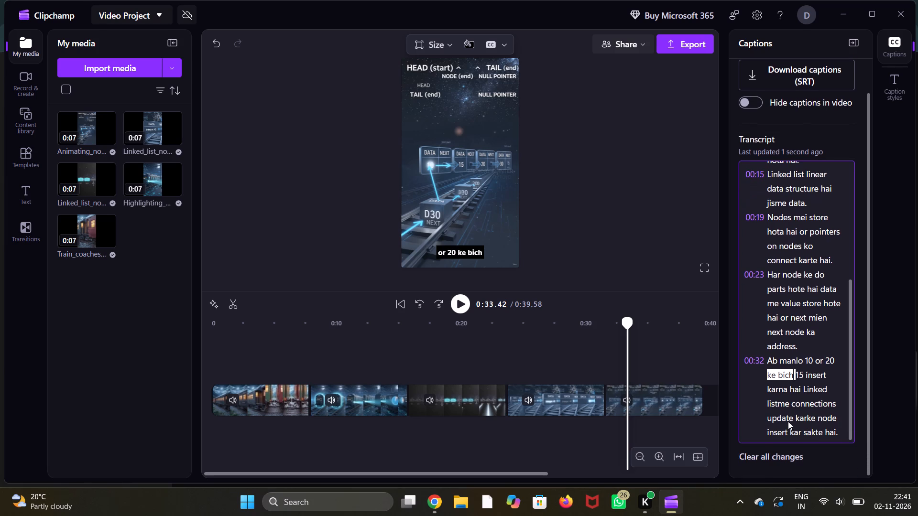
click(779, 407)
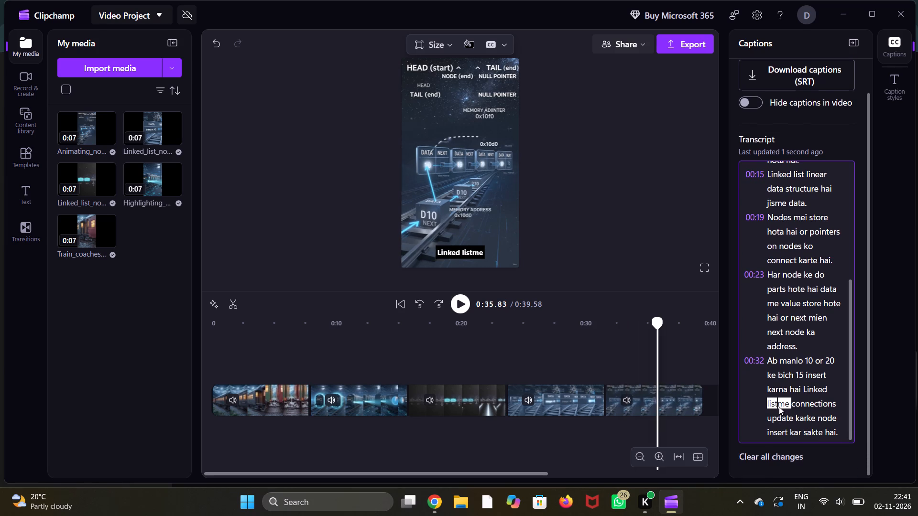
key(space)
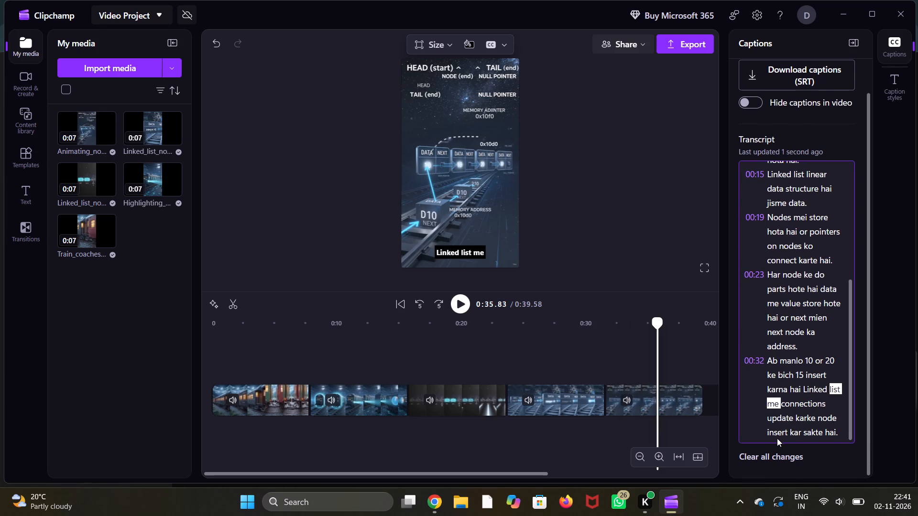
click(457, 301)
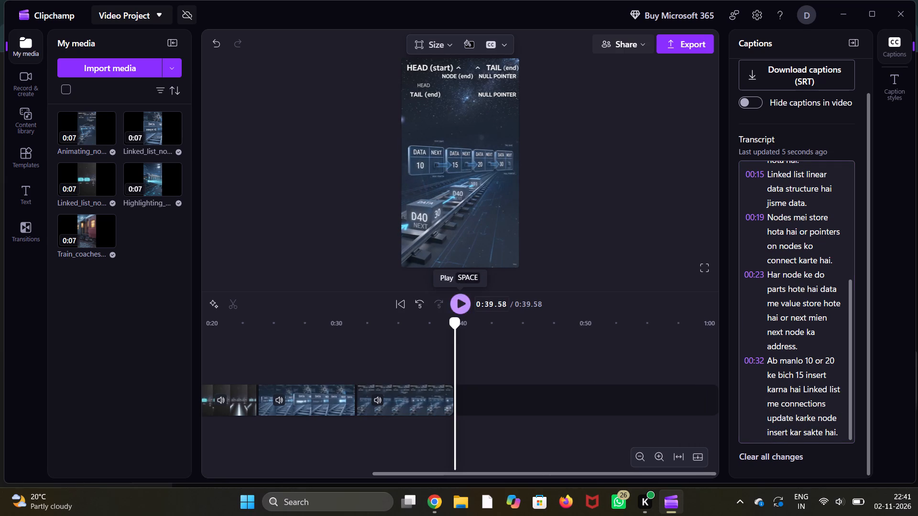
Return to the start of the timeline and replay the whole video to review the corrected captions.
drag(436, 469, 434, 469)
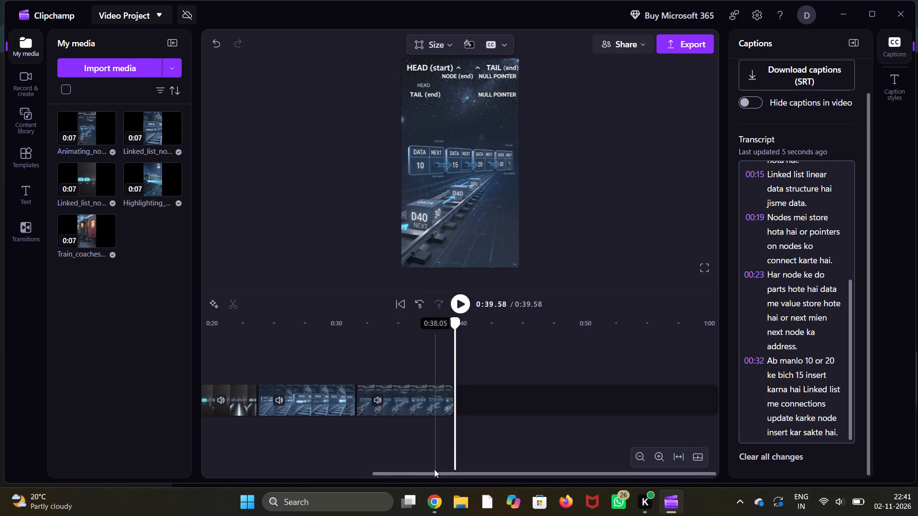
drag(434, 469, 235, 467)
drag(399, 473, 157, 474)
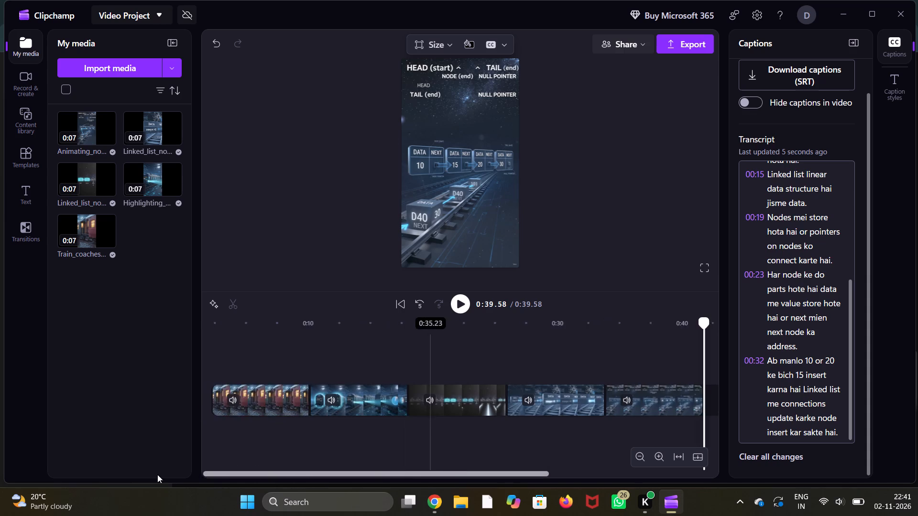
drag(157, 474, 147, 471)
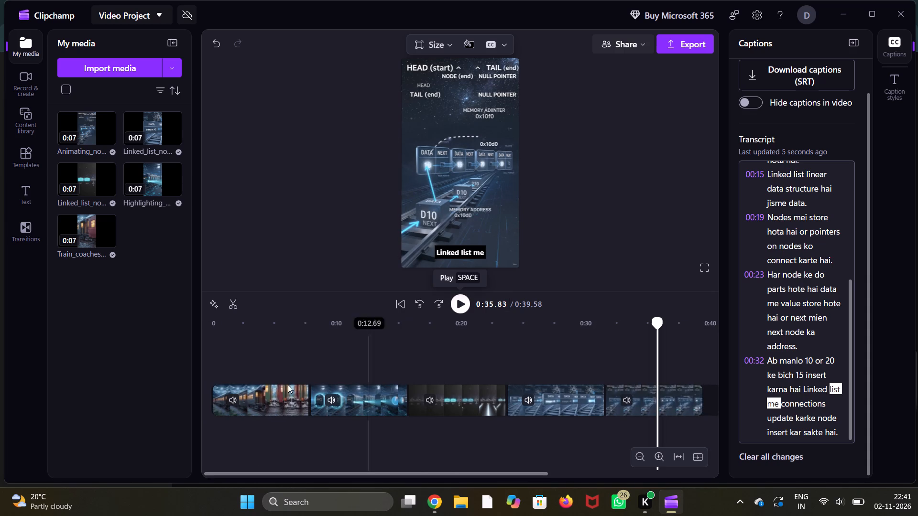
click(210, 393)
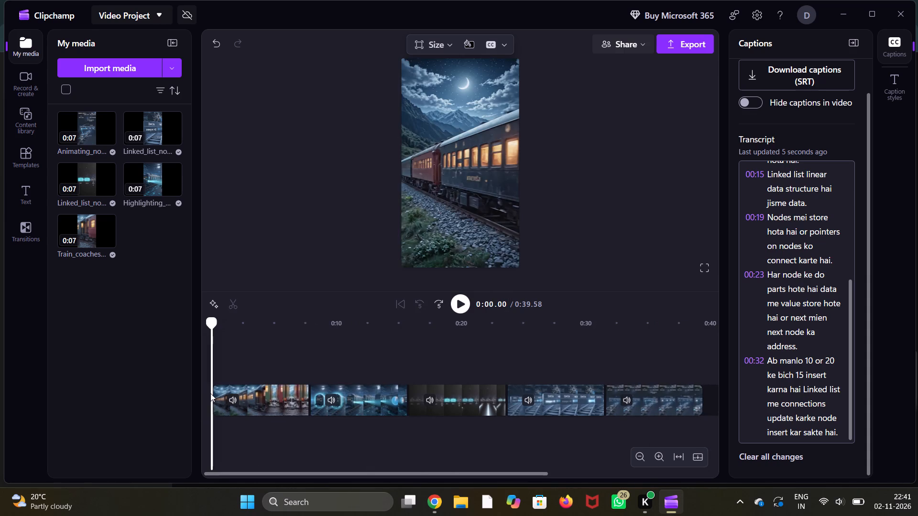
click(463, 304)
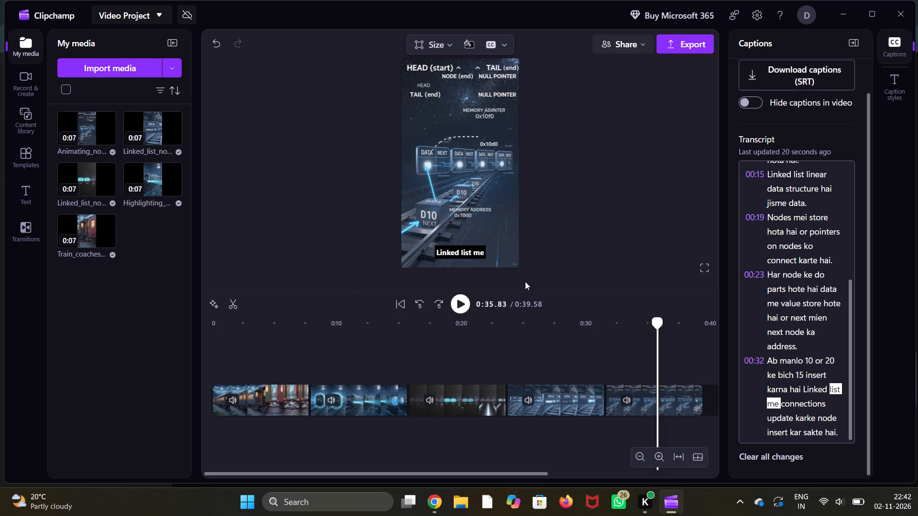
click(214, 362)
click(462, 299)
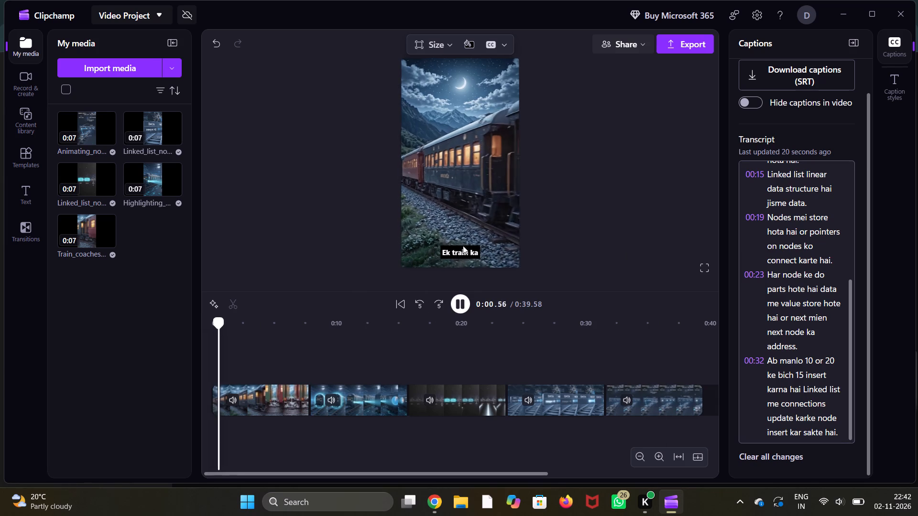